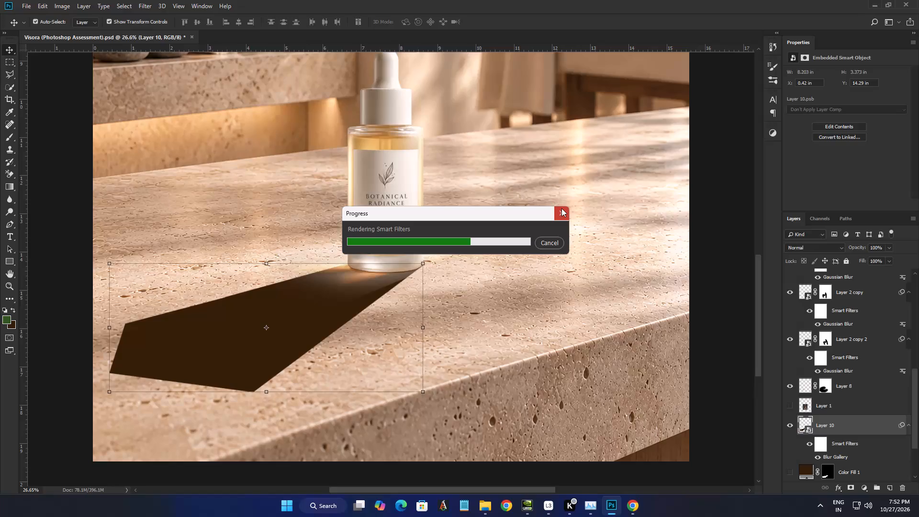
# Try to cancel the Smart Filters rendering of the bottle shadow's Blur Gallery effect on Layer 10.
pyautogui.tripleClick(561, 208)
pyautogui.doubleClick(561, 208)
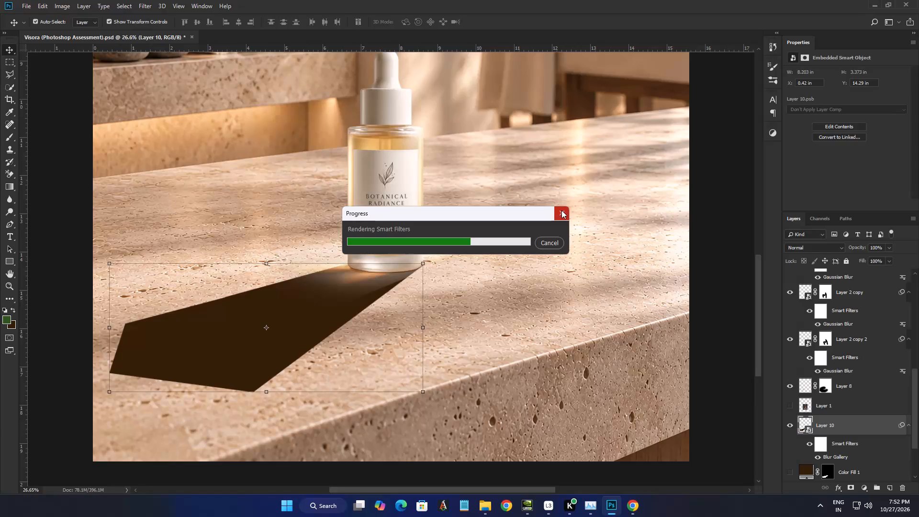
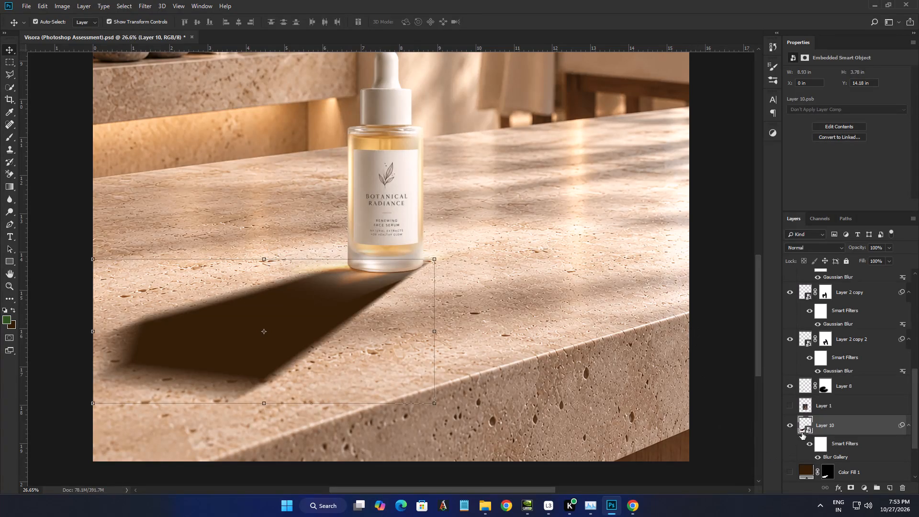
# Delete the Smart Filters with the Blur Gallery effect from the bottle shadow's Layer 10.
pyautogui.moveTo(840, 444); pyautogui.dragTo(904, 490)
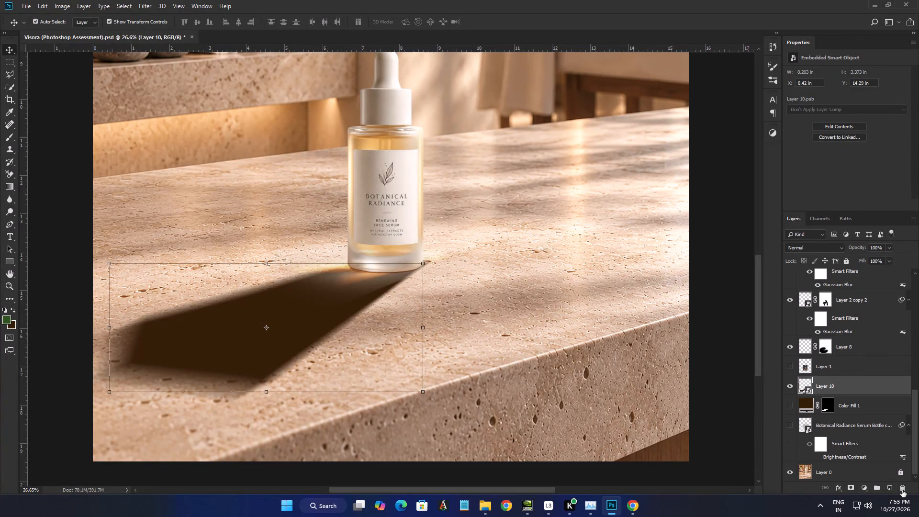
pyautogui.scroll(2, 318, 359)
pyautogui.click(47, 234)
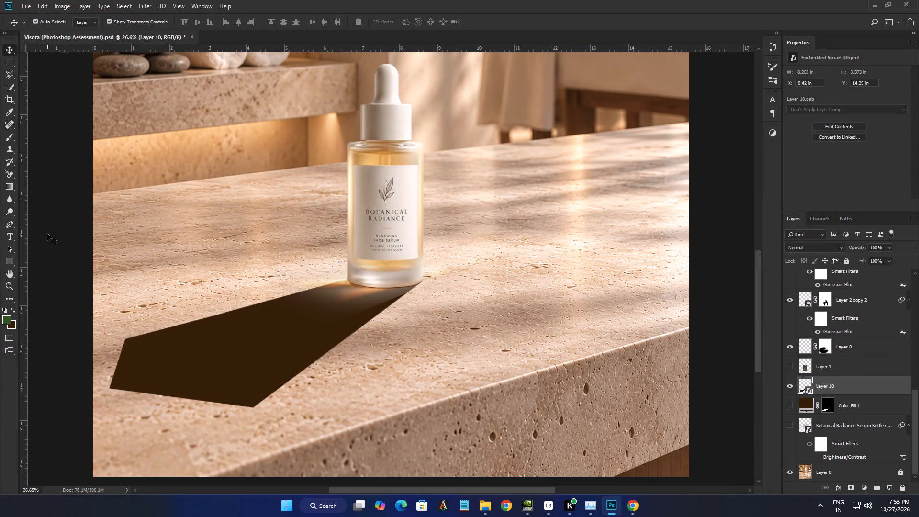
# Rasterize the bottle shadow's smart object, Layer 10, into a pixel layer.
pyautogui.click(251, 341)
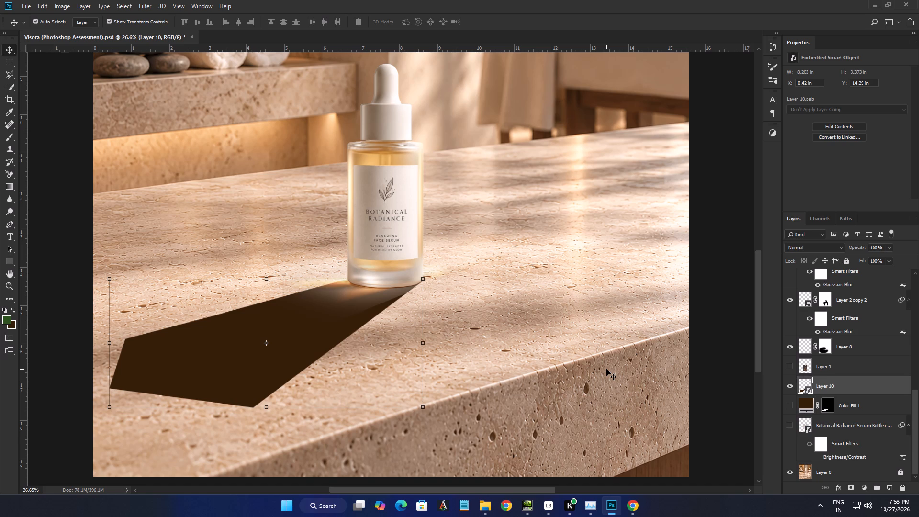
pyautogui.rightClick(871, 388)
pyautogui.click(799, 256)
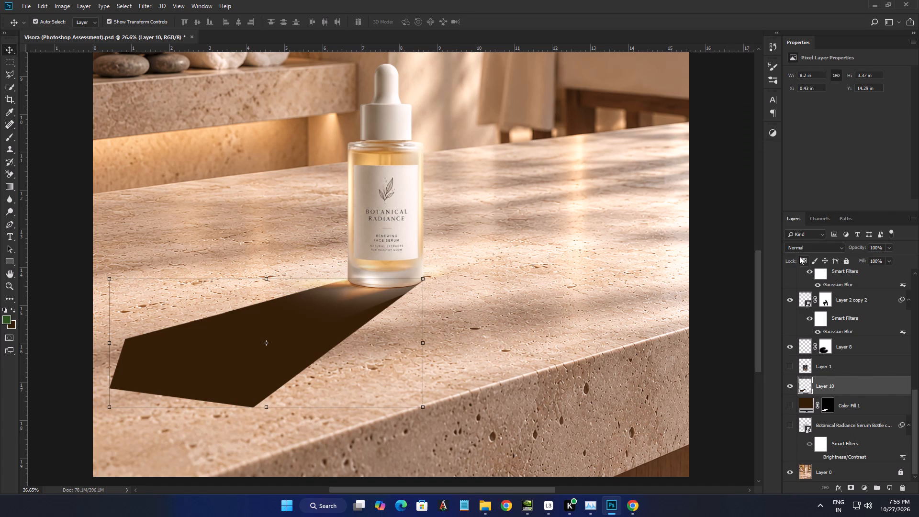
# Compare blend modes for the bottle shadow on Layer 10 and set it to Hard Light.
pyautogui.click(816, 247)
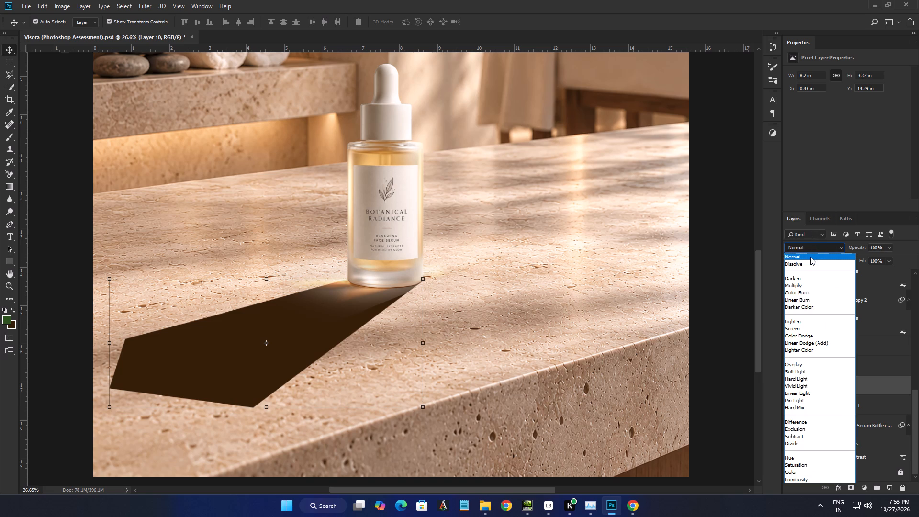
pyautogui.click(807, 250)
pyautogui.scroll(-2, 807, 250)
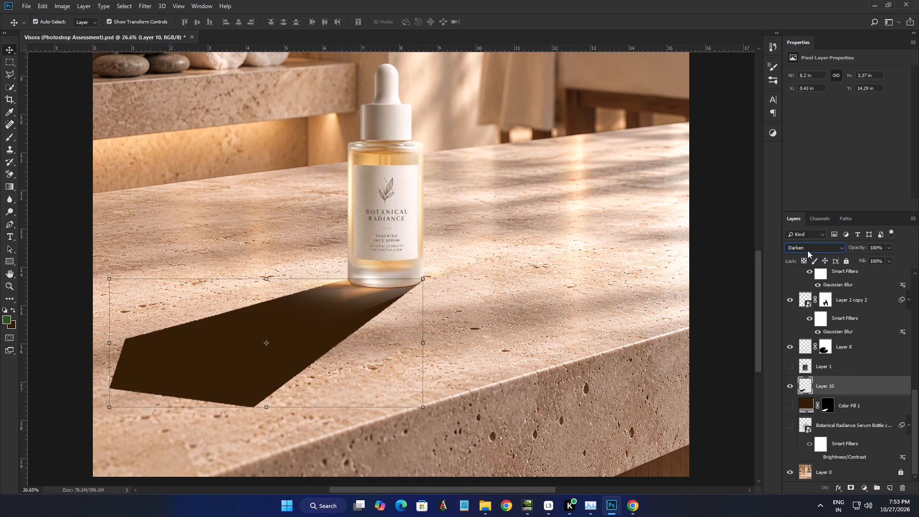
pyautogui.scroll(-3, 807, 250)
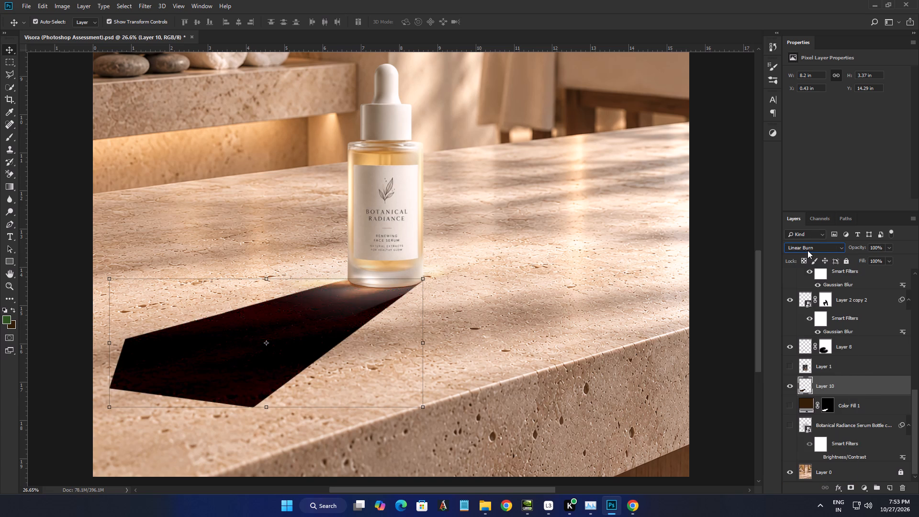
pyautogui.scroll(-4, 807, 250)
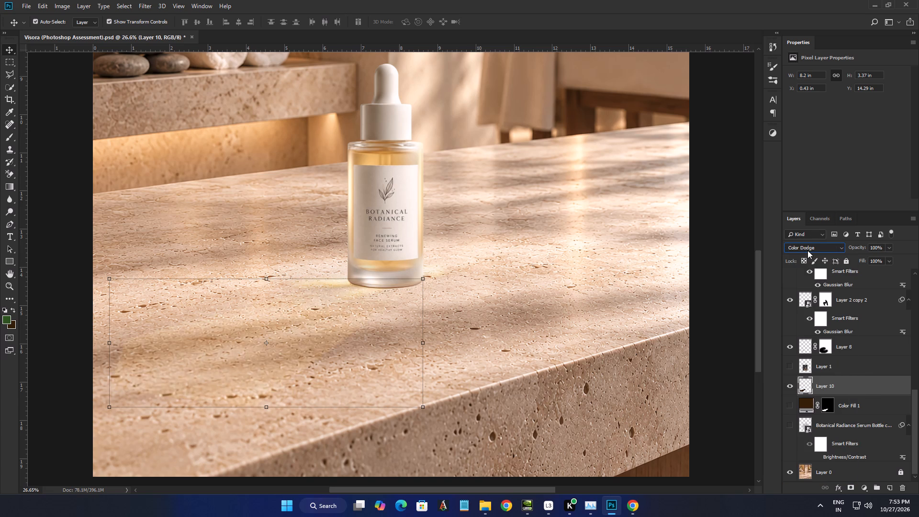
pyautogui.scroll(-5, 807, 250)
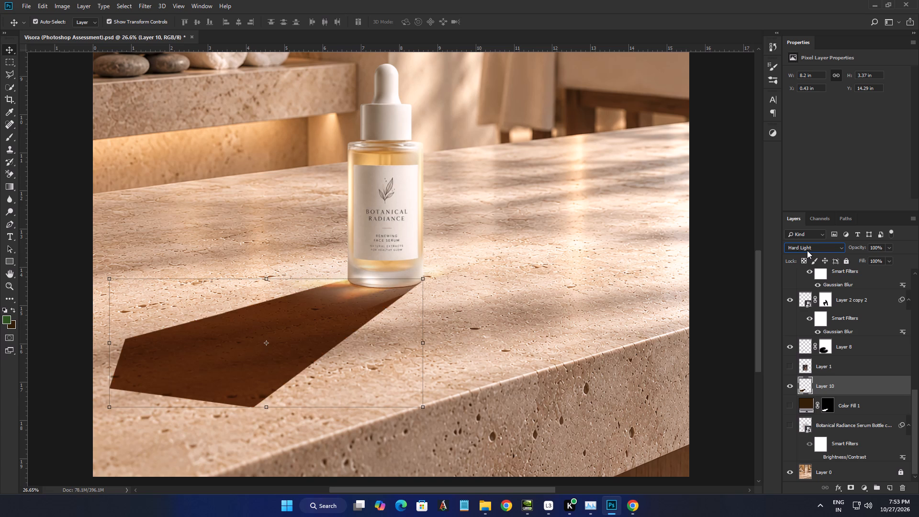
pyautogui.scroll(1, 807, 250)
pyautogui.scroll(-2, 807, 250)
pyautogui.scroll(1, 807, 250)
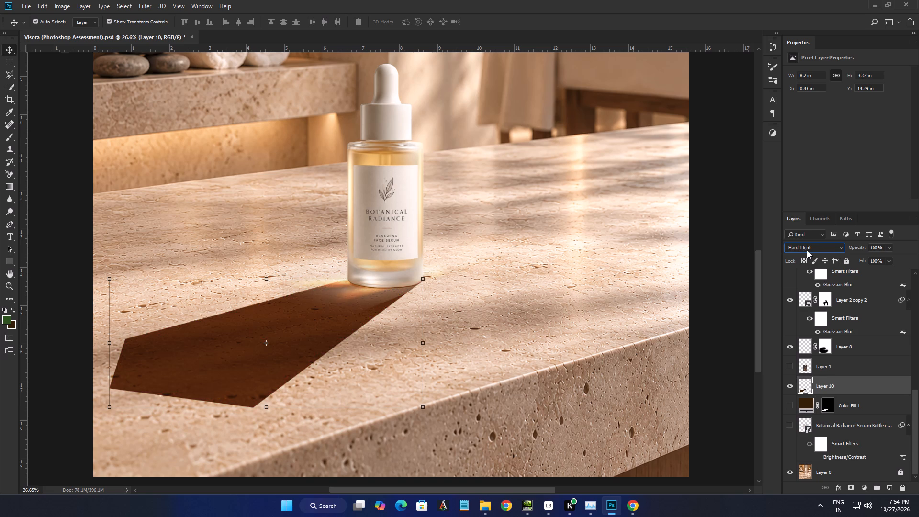
pyautogui.click(807, 250)
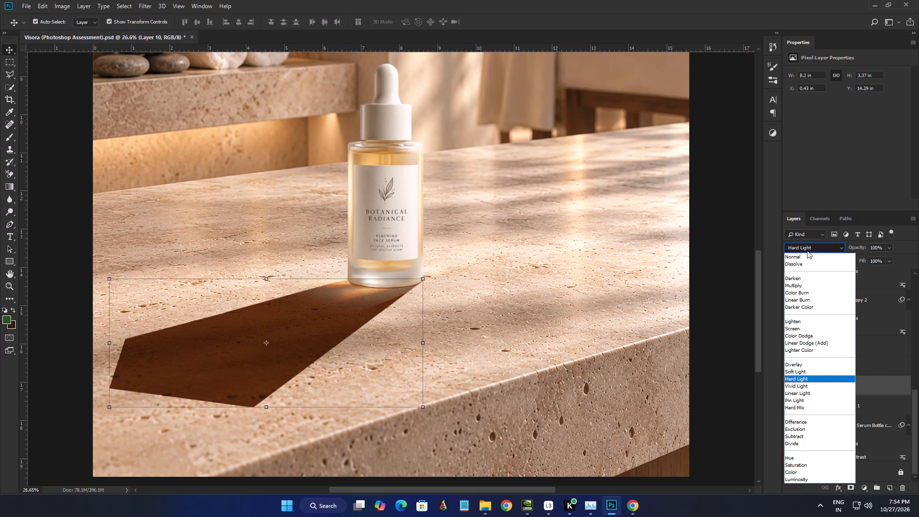
pyautogui.click(807, 250)
# Delete the hidden Color Fill 1 layer together with its mask.
pyautogui.click(877, 395)
pyautogui.click(877, 402)
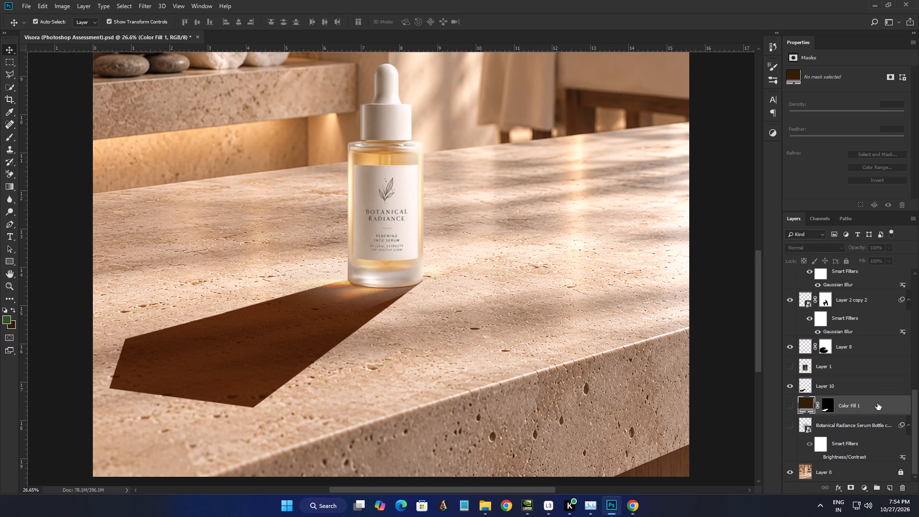
pyautogui.click(903, 487)
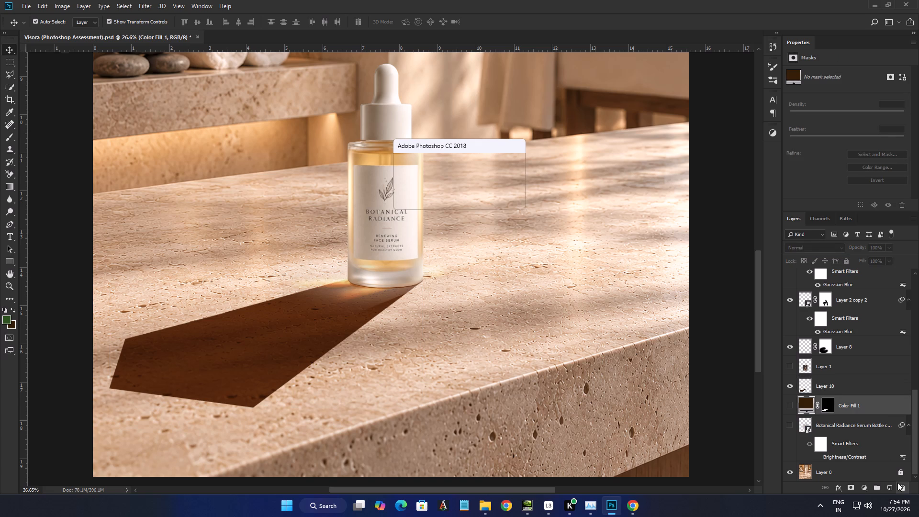
pyautogui.click(444, 189)
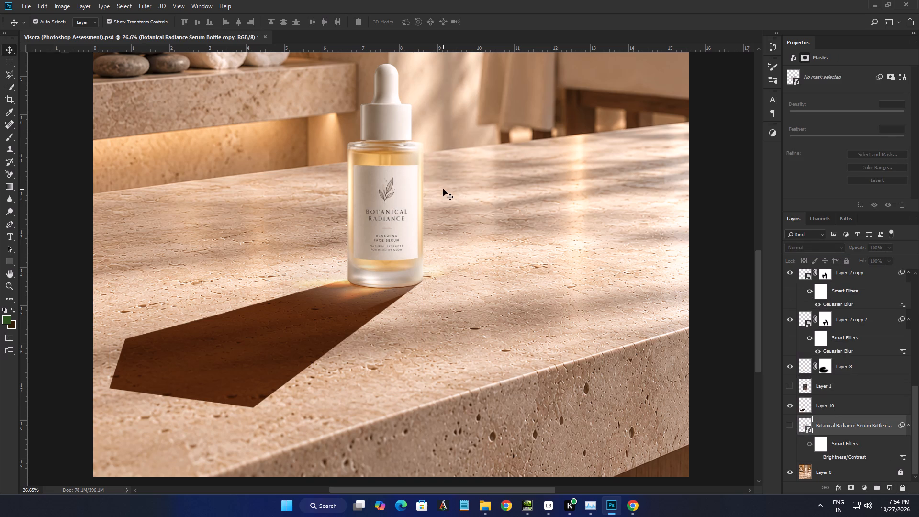
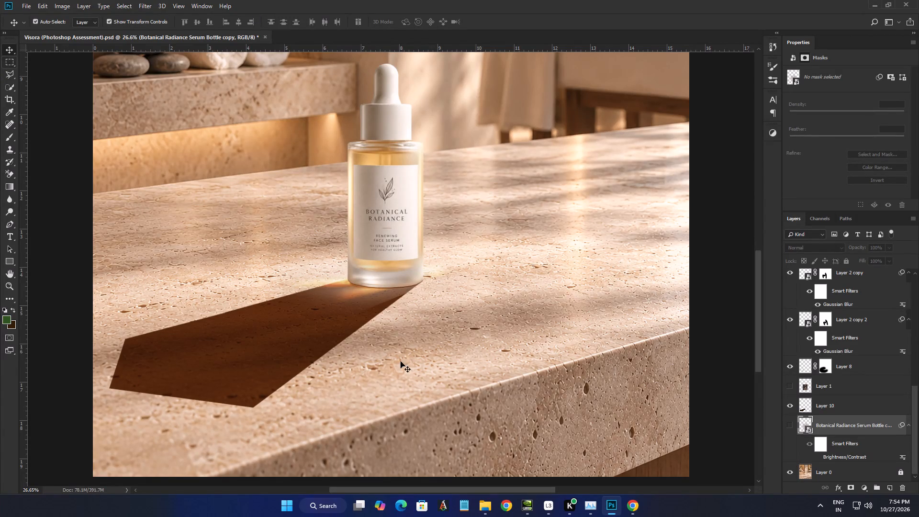
# Add a layer mask to the bottle shadow's Layer 10.
pyautogui.keyDown('alt'); pyautogui.scroll(1, 287, 327); pyautogui.keyUp('alt')
pyautogui.keyDown('alt'); pyautogui.scroll(-3, 287, 327); pyautogui.keyUp('alt')
pyautogui.click(274, 343)
pyautogui.press('space')
pyautogui.press('space')
pyautogui.press('space')
pyautogui.press('space')
pyautogui.press('space')
pyautogui.press('space')
pyautogui.press('space')
pyautogui.press('space')
pyautogui.press('space')
pyautogui.press('space')
pyautogui.moveTo(244, 314); pyautogui.dragTo(285, 323)
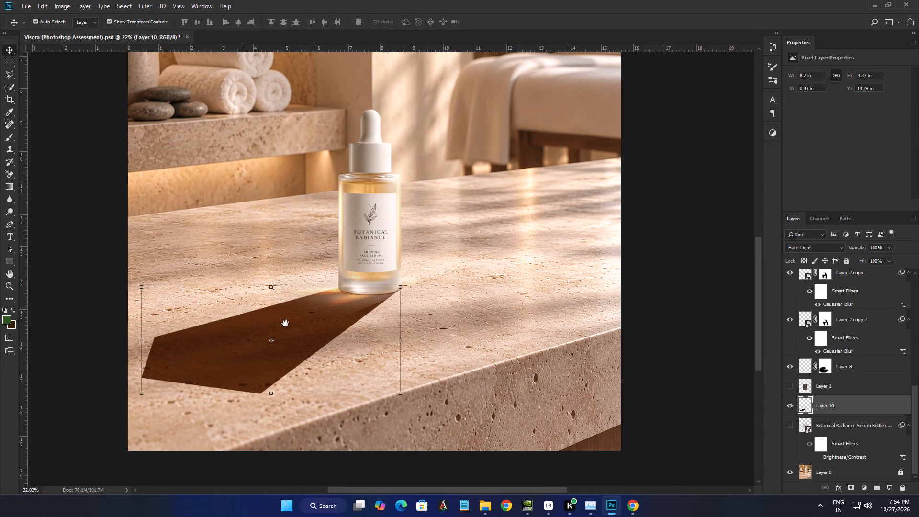
pyautogui.moveTo(285, 323); pyautogui.dragTo(319, 323)
pyautogui.click(853, 487)
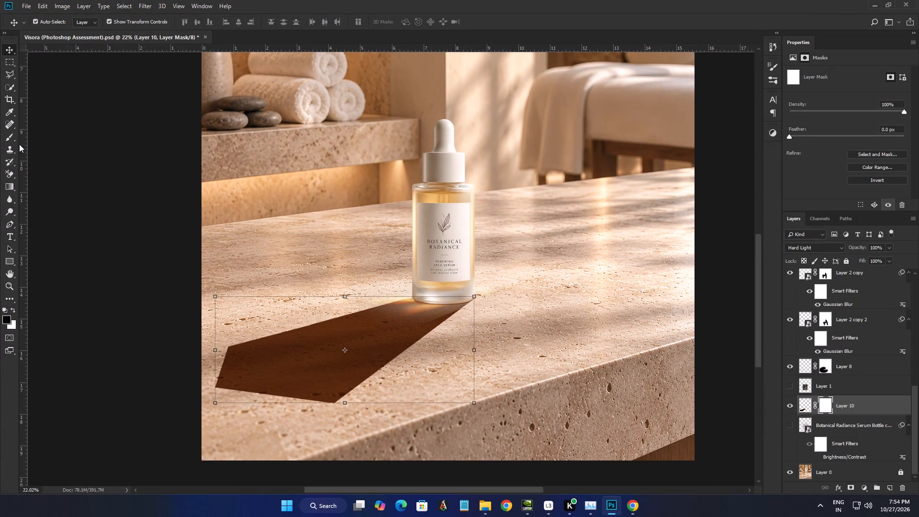
# Fade out the shadow's far end by painting black on the Layer 10 mask with a soft 2000 px brush.
pyautogui.click(14, 135)
pyautogui.keyDown('alt'); pyautogui.scroll(-2, 438, 386); pyautogui.keyUp('alt')
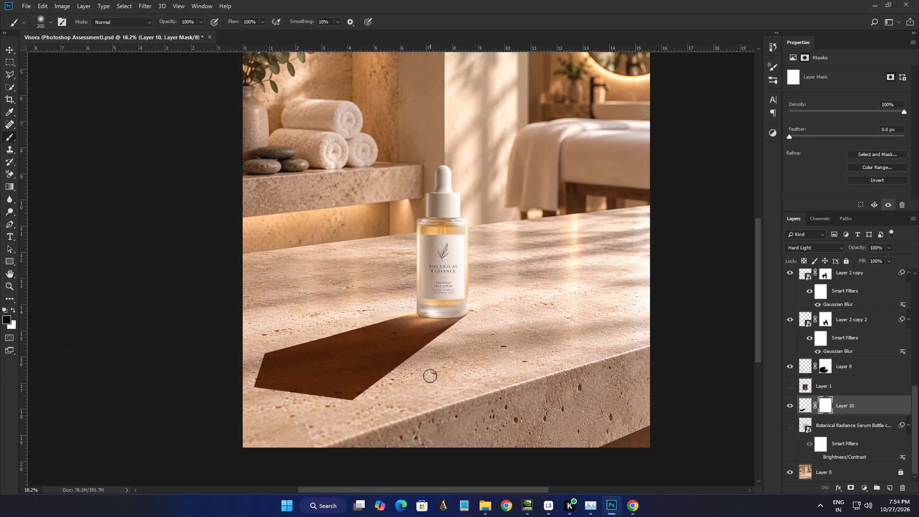
pyautogui.press(']')
pyautogui.press(']')
pyautogui.press(']')
pyautogui.press(']')
pyautogui.press(']')
pyautogui.press(']')
pyautogui.press(']')
pyautogui.press(']')
pyautogui.press(']')
pyautogui.press(']')
pyautogui.press(']')
pyautogui.press(']')
pyautogui.press(']')
pyautogui.press(']')
pyautogui.press(']')
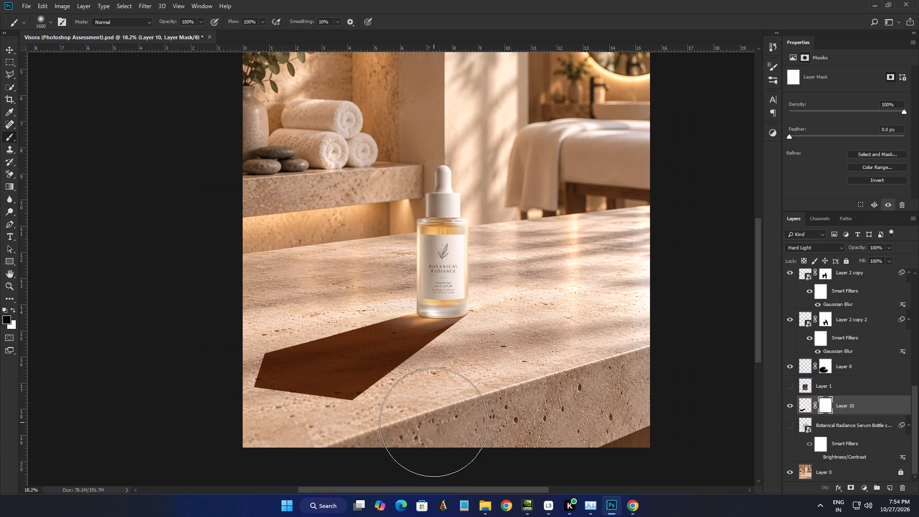
pyautogui.press(']')
pyautogui.press(']')
pyautogui.press(']')
pyautogui.press(']')
pyautogui.moveTo(406, 450); pyautogui.dragTo(146, 407)
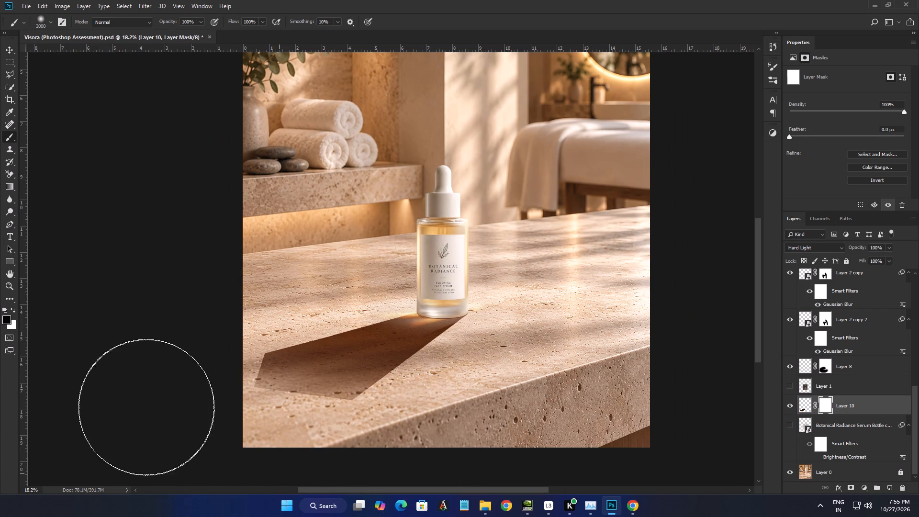
pyautogui.moveTo(146, 407); pyautogui.dragTo(160, 360)
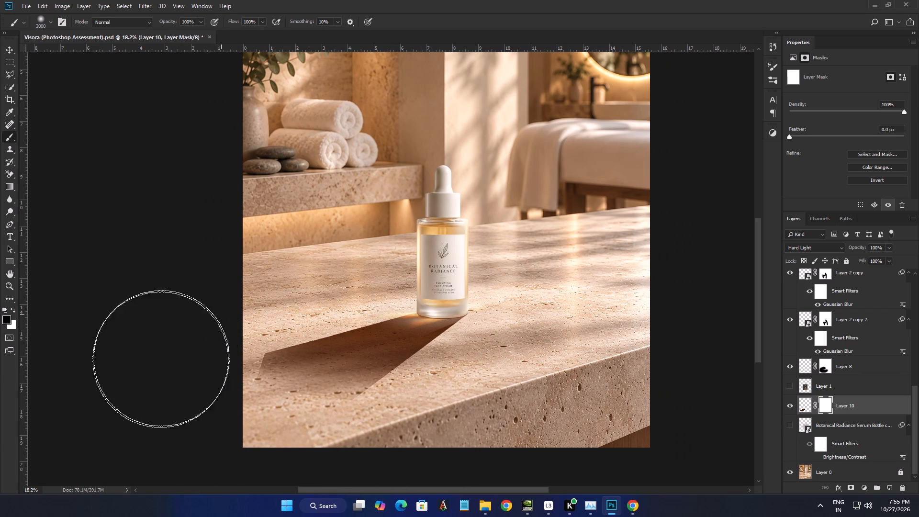
pyautogui.moveTo(160, 360); pyautogui.dragTo(339, 442)
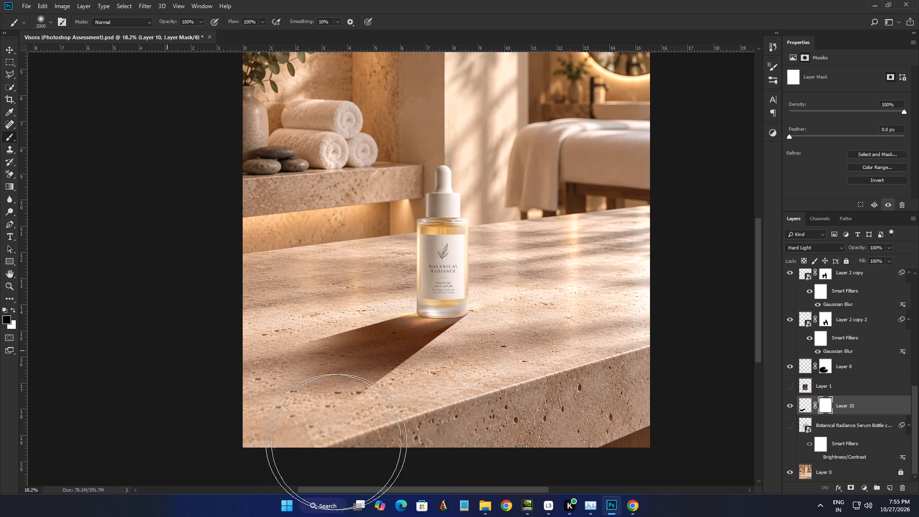
pyautogui.moveTo(339, 442); pyautogui.dragTo(461, 419)
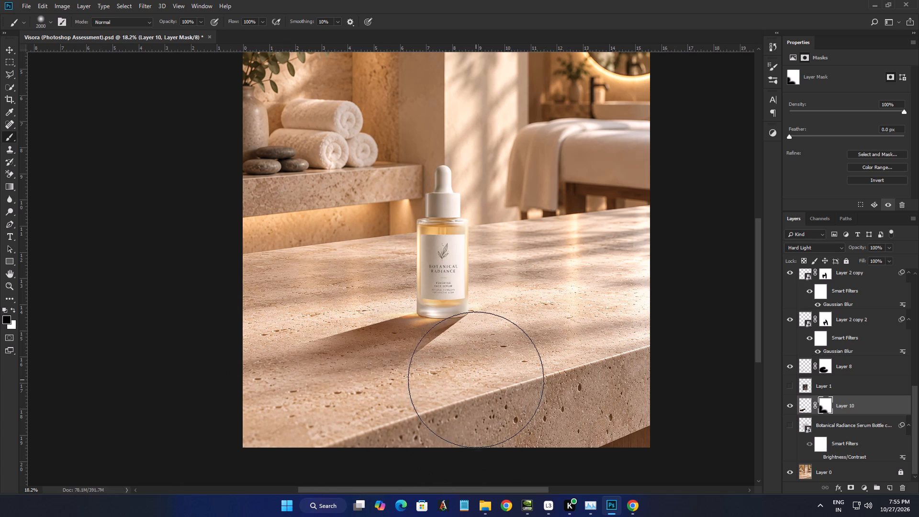
# Soften both long edges of the shadow toward the bottle by painting the mask black with a 900 px brush.
pyautogui.keyDown('alt'); pyautogui.scroll(4, 356, 379); pyautogui.keyUp('alt')
pyautogui.keyDown('alt'); pyautogui.scroll(4, 416, 354); pyautogui.keyUp('alt')
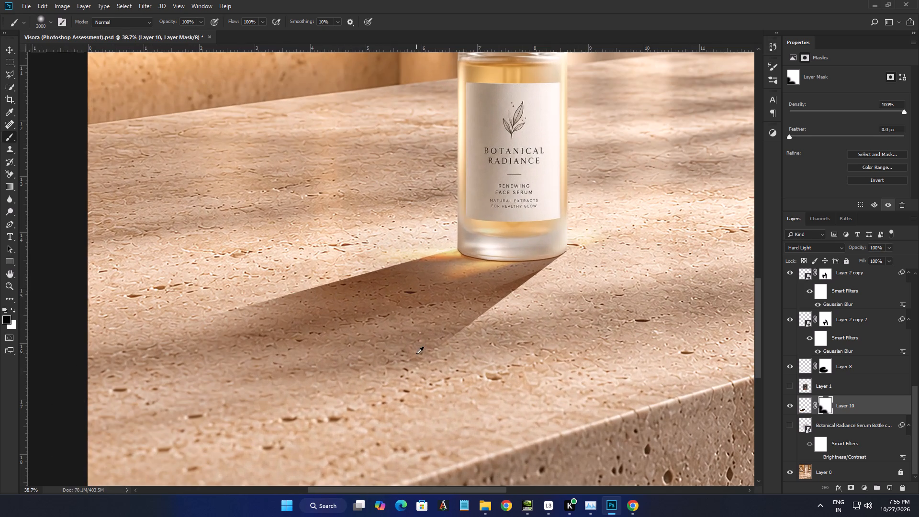
pyautogui.press('[')
pyautogui.press('[')
pyautogui.press('[')
pyautogui.press('[')
pyautogui.press('[')
pyautogui.press('[')
pyautogui.press('[')
pyautogui.press('[')
pyautogui.press('[')
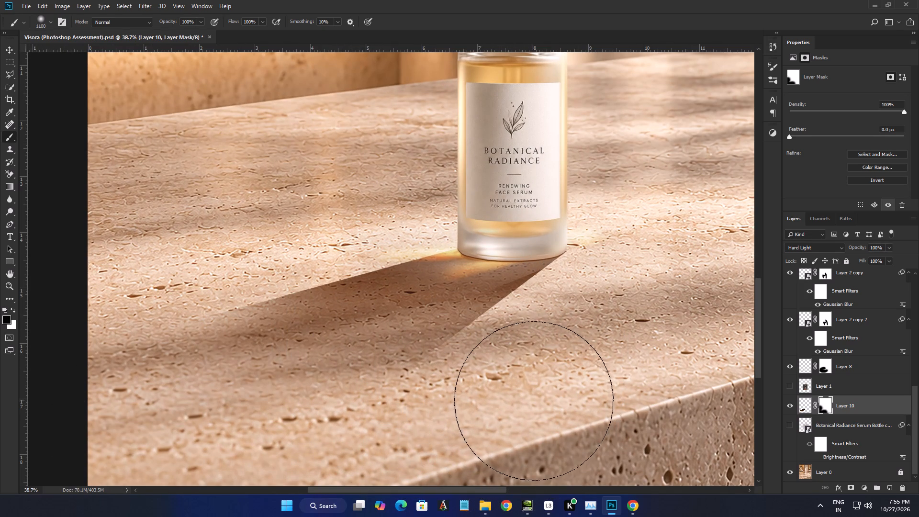
pyautogui.press('[')
pyautogui.press('[')
pyautogui.moveTo(547, 376); pyautogui.dragTo(460, 418)
pyautogui.moveTo(140, 303); pyautogui.dragTo(143, 302)
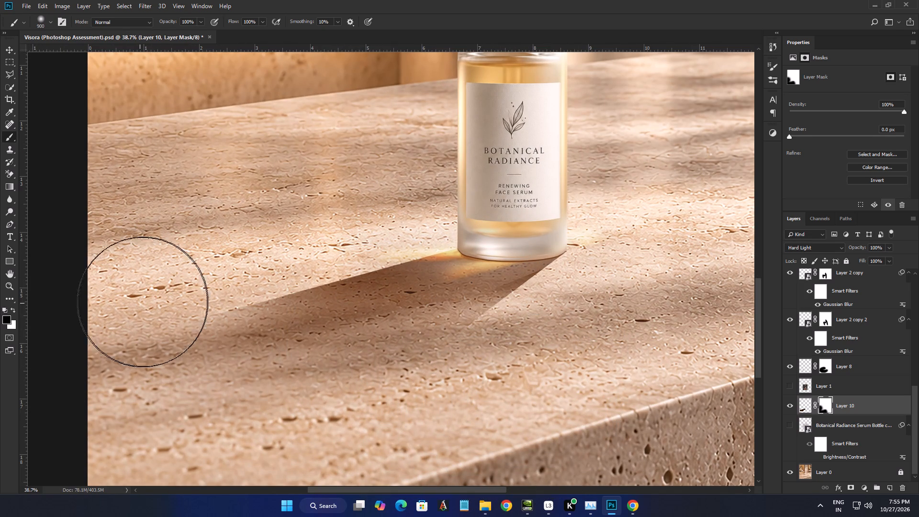
pyautogui.moveTo(143, 302); pyautogui.dragTo(318, 221)
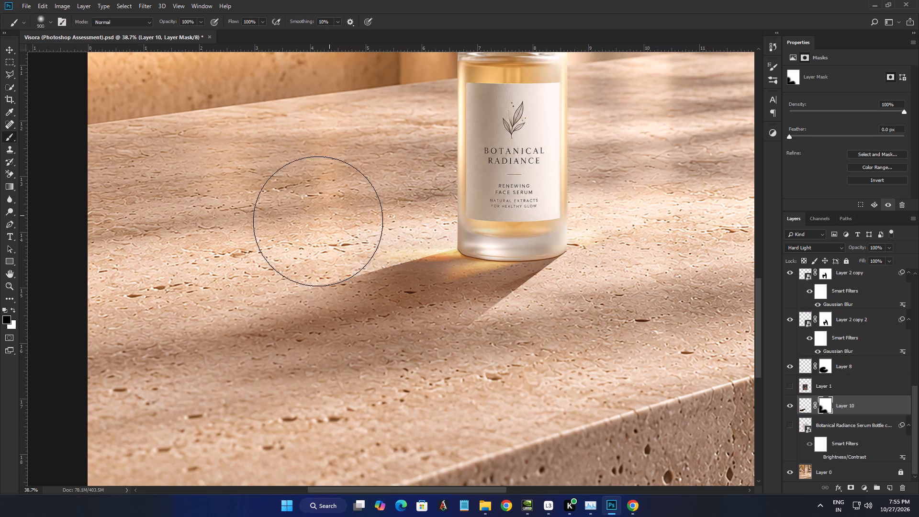
pyautogui.moveTo(318, 221); pyautogui.dragTo(95, 280)
pyautogui.moveTo(449, 434); pyautogui.dragTo(524, 377)
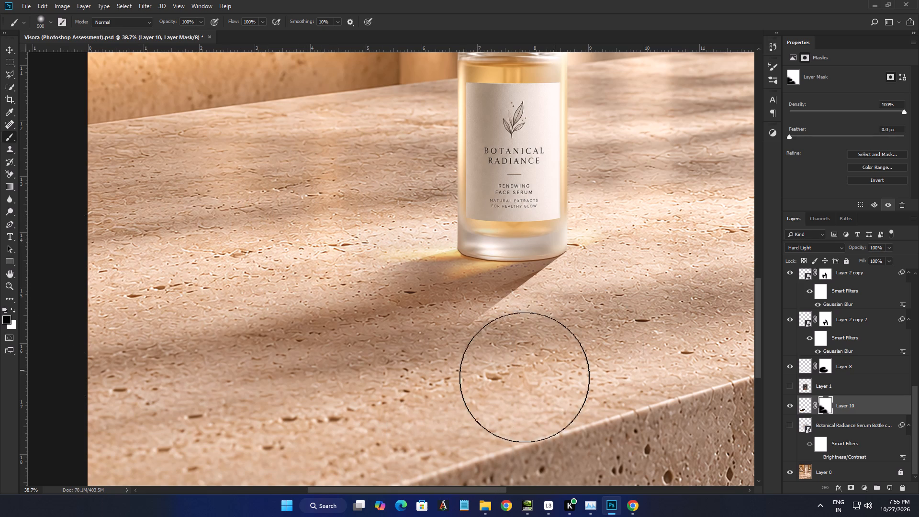
pyautogui.moveTo(524, 377); pyautogui.dragTo(493, 392)
# Examine how the faded bottle shadow sits in the whole scene at different magnifications.
pyautogui.keyDown('alt'); pyautogui.scroll(-7, 543, 352); pyautogui.keyUp('alt')
pyautogui.keyDown('alt'); pyautogui.scroll(1, 538, 349); pyautogui.keyUp('alt')
pyautogui.keyDown('alt'); pyautogui.scroll(-2, 533, 347); pyautogui.keyUp('alt')
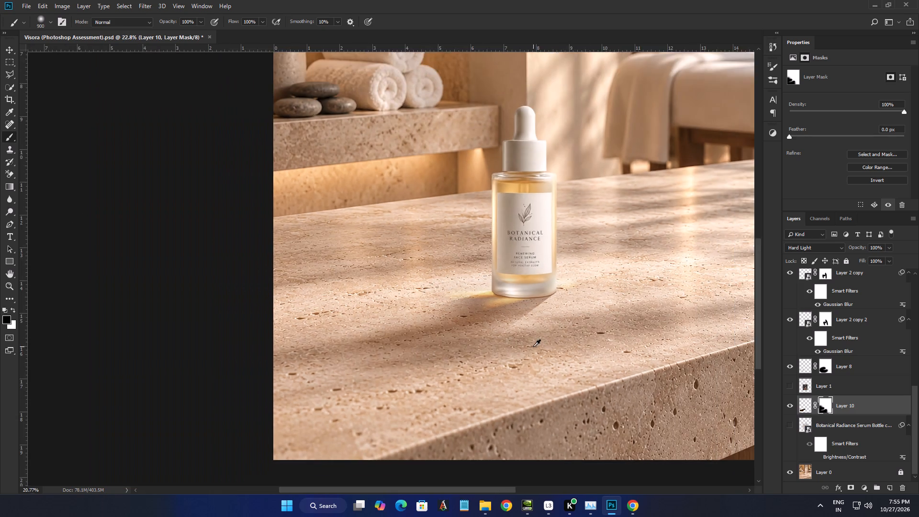
pyautogui.keyDown('alt'); pyautogui.scroll(-3, 533, 347); pyautogui.keyUp('alt')
pyautogui.keyDown('alt'); pyautogui.scroll(8, 496, 333); pyautogui.keyUp('alt')
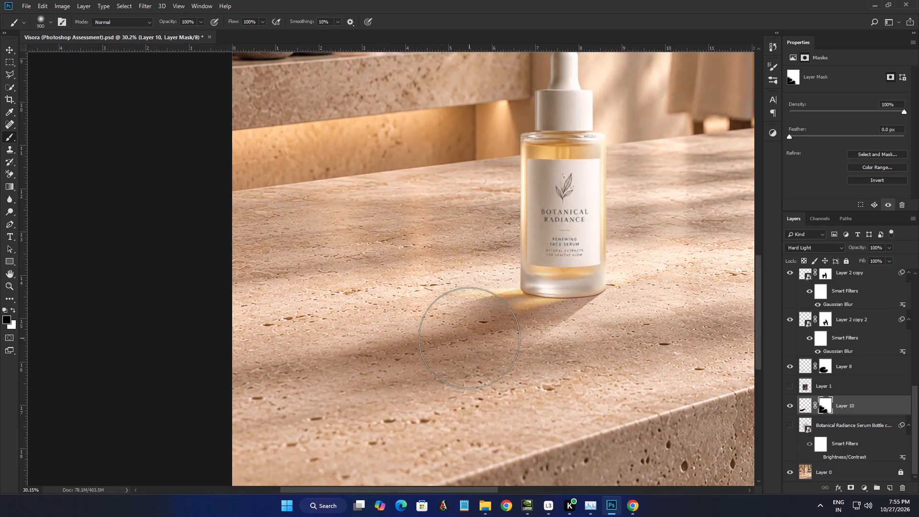
pyautogui.keyDown('alt'); pyautogui.scroll(-8, 538, 307); pyautogui.keyUp('alt')
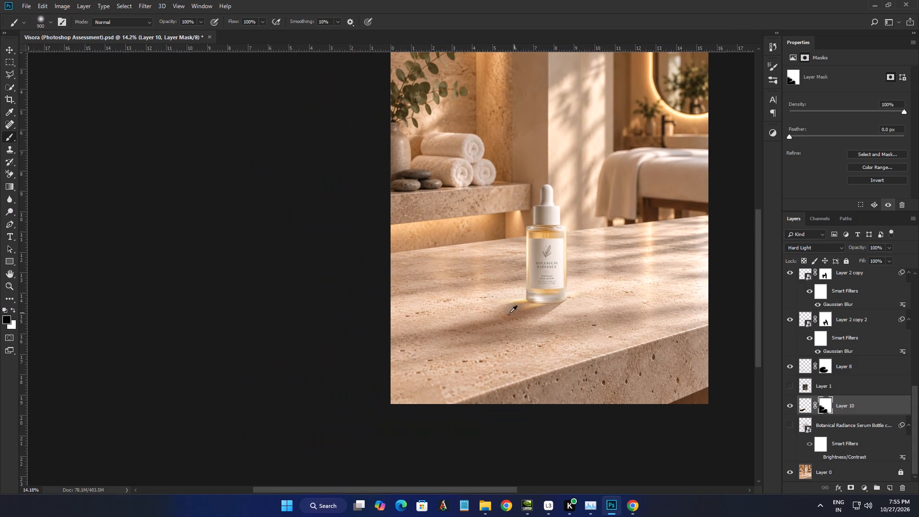
pyautogui.click(10, 48)
pyautogui.click(73, 250)
pyautogui.press('space')
pyautogui.press('space')
pyautogui.press('space')
pyautogui.press('space')
pyautogui.press('space')
pyautogui.press('space')
pyautogui.press('space')
pyautogui.moveTo(269, 289); pyautogui.dragTo(138, 298)
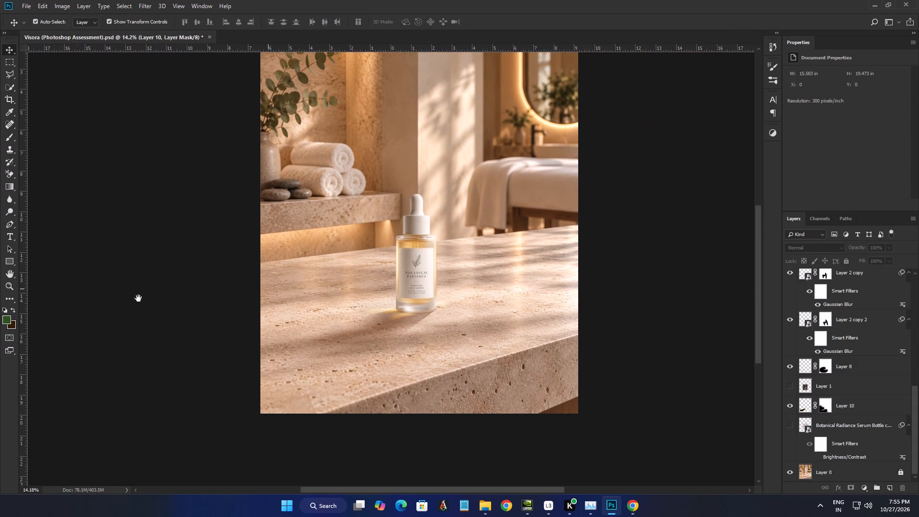
pyautogui.keyDown('alt'); pyautogui.scroll(7, 333, 315); pyautogui.keyUp('alt')
# Restore the shadow outward from the bottle's base by painting white on the Layer 10 mask with a 250 px brush.
pyautogui.click(430, 334)
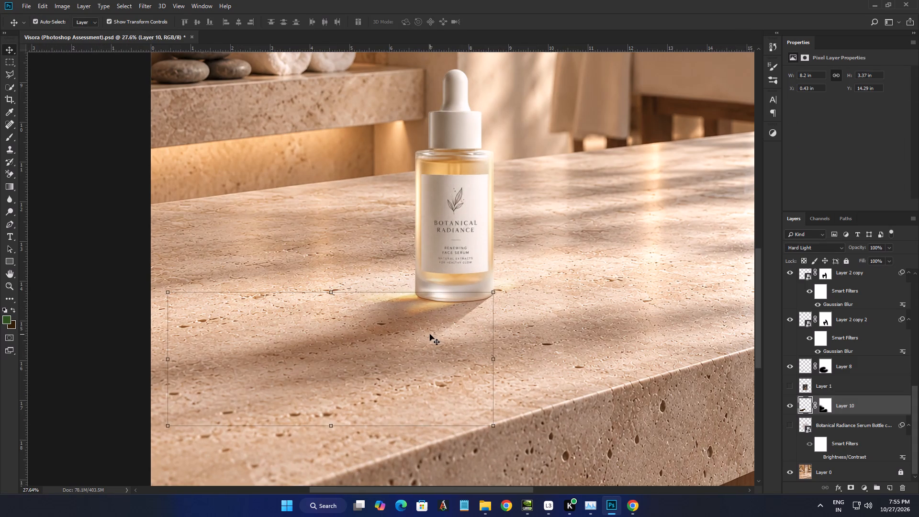
pyautogui.click(8, 134)
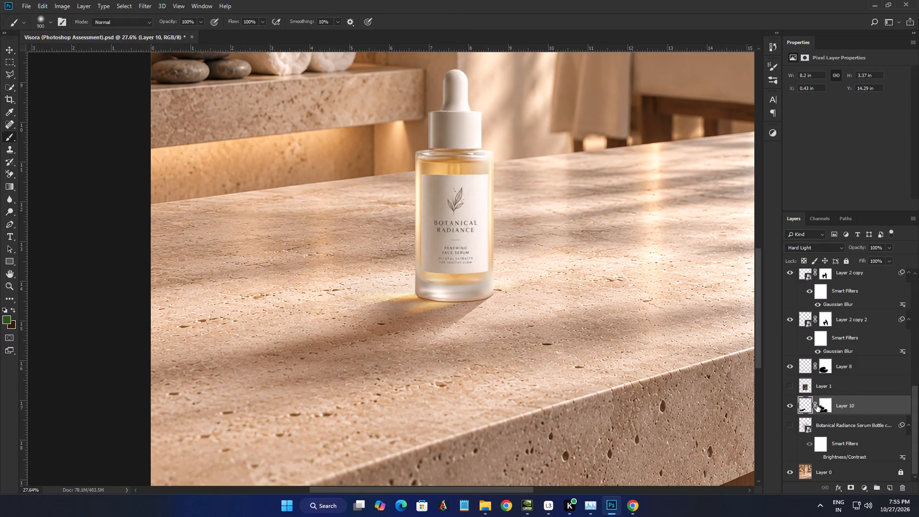
pyautogui.click(829, 406)
pyautogui.press('x')
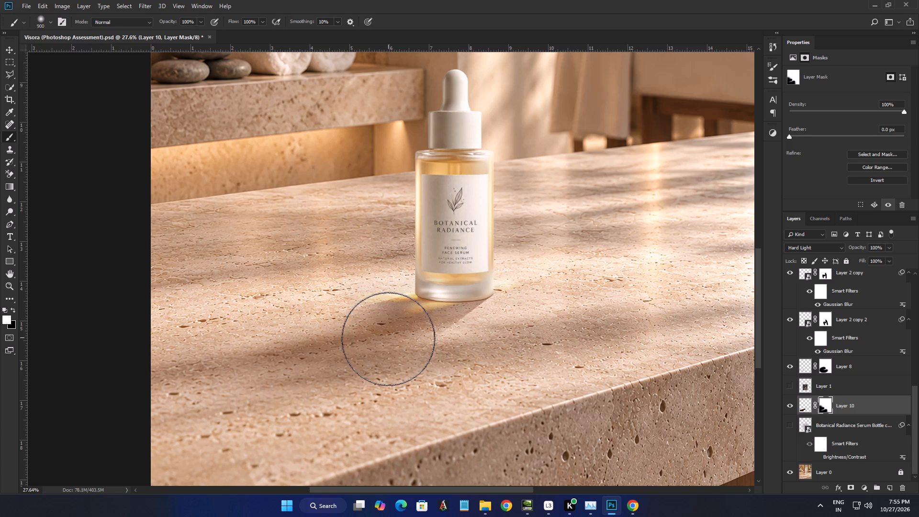
pyautogui.click(388, 339)
pyautogui.hotkey('ctrl', 'z')
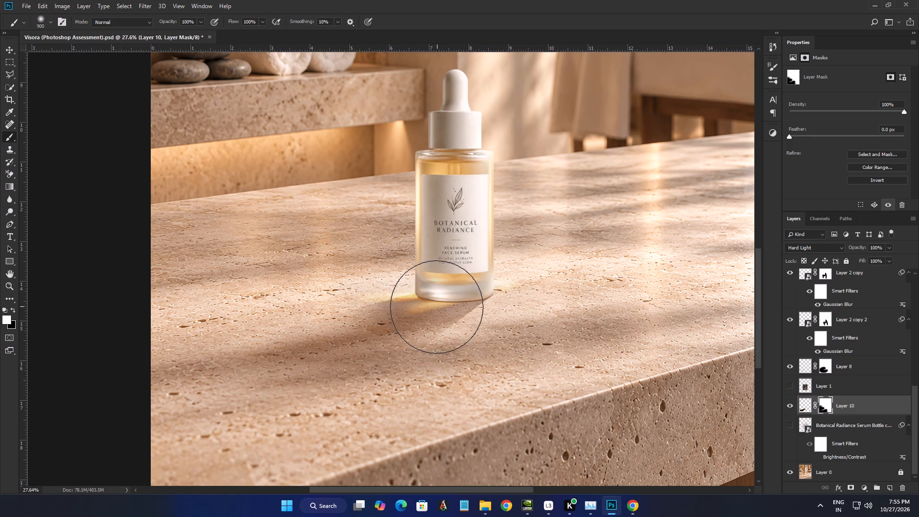
pyautogui.write('[[[[')
pyautogui.press('[')
pyautogui.press('[')
pyautogui.press('[')
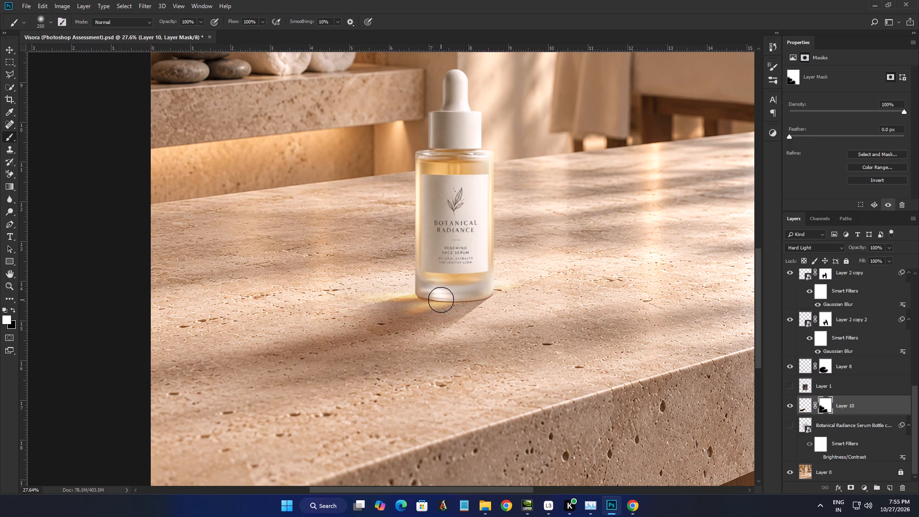
pyautogui.moveTo(450, 293); pyautogui.dragTo(413, 315)
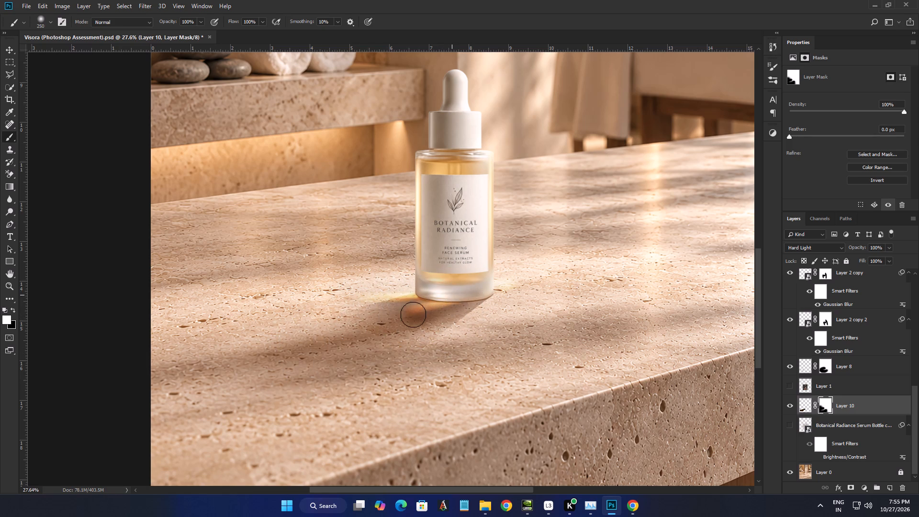
pyautogui.moveTo(413, 315); pyautogui.dragTo(343, 340)
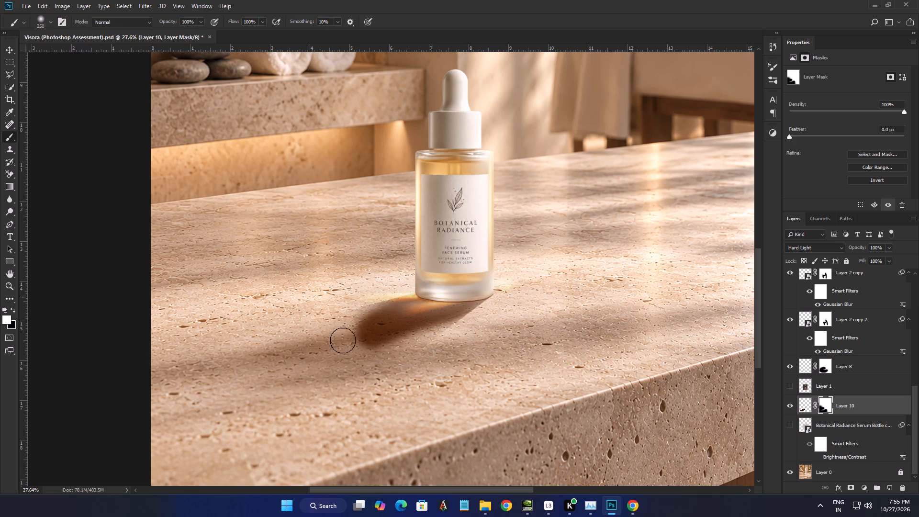
pyautogui.moveTo(343, 340); pyautogui.dragTo(449, 312)
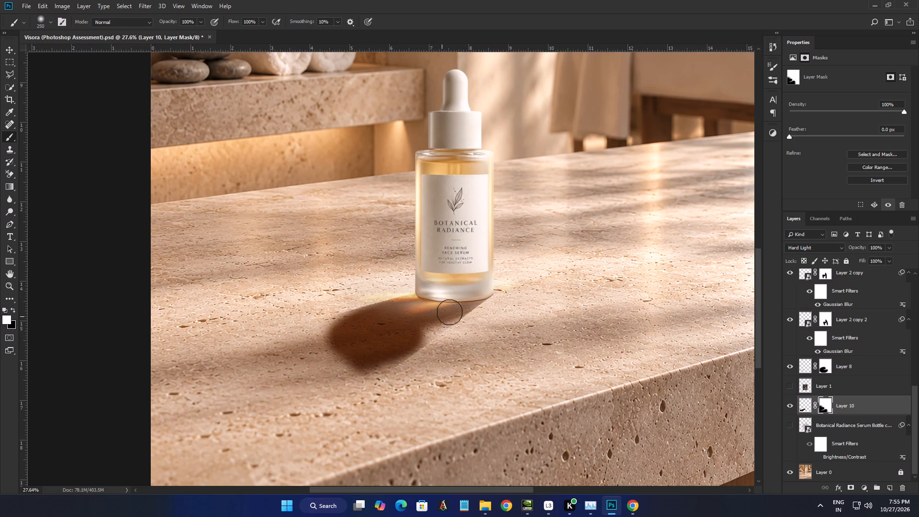
pyautogui.moveTo(449, 312); pyautogui.dragTo(343, 357)
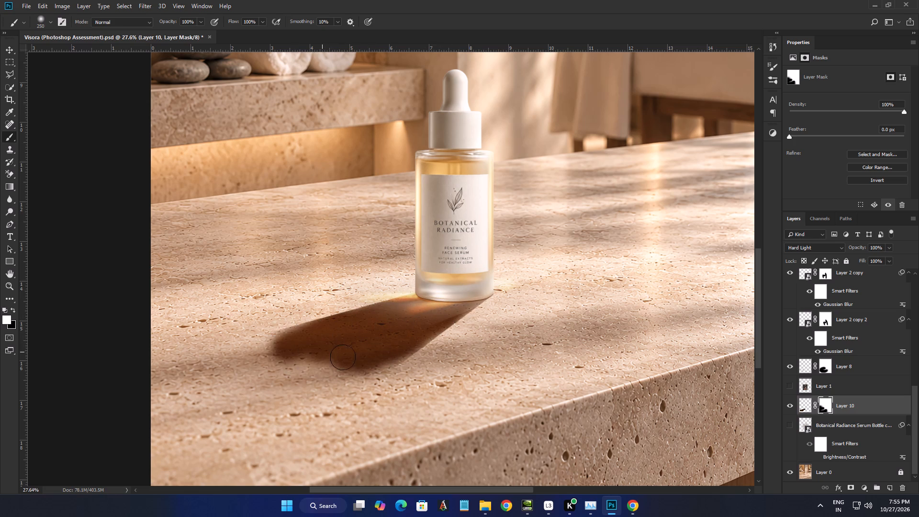
pyautogui.moveTo(343, 357); pyautogui.dragTo(325, 367)
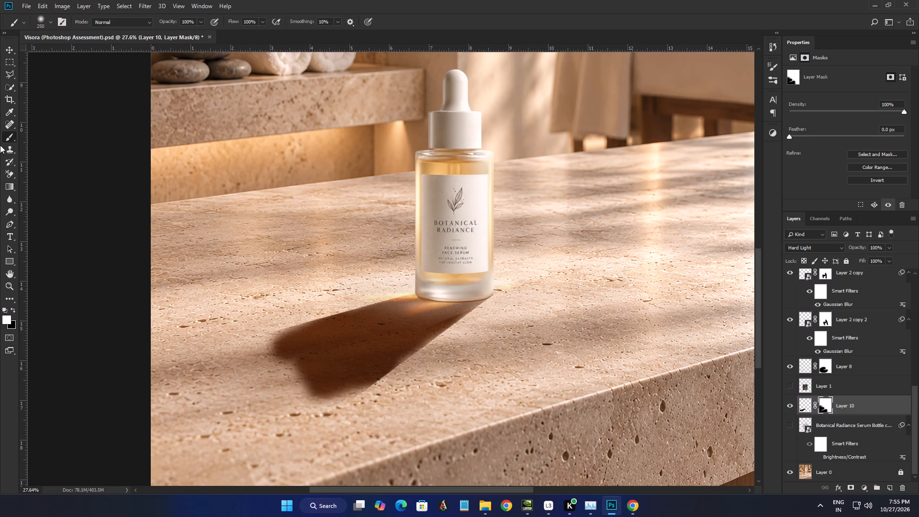
# Soften the shadow's front edge, from the bottle's base outward, by painting the Layer 10 mask black with a 400 px brush.
pyautogui.click(6, 141)
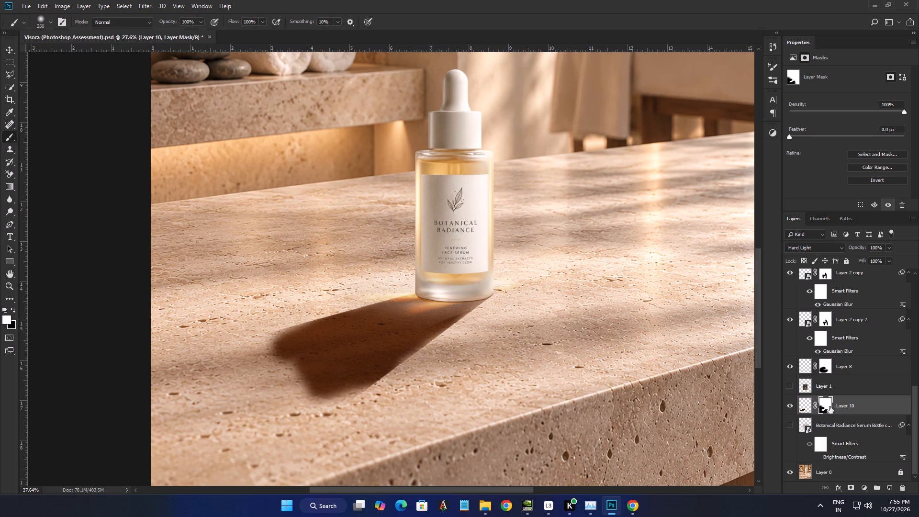
pyautogui.click(826, 408)
pyautogui.press('x')
pyautogui.press(']')
pyautogui.press(']')
pyautogui.moveTo(505, 321); pyautogui.dragTo(483, 336)
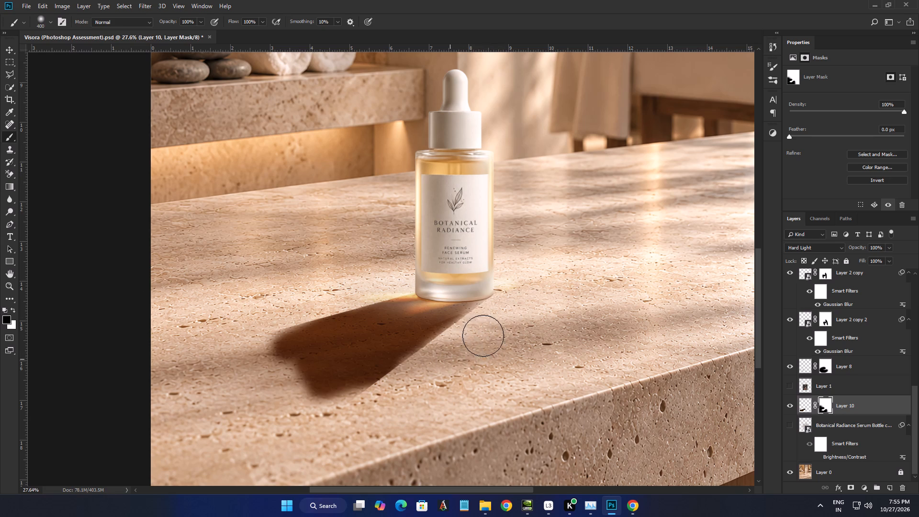
pyautogui.moveTo(483, 336); pyautogui.dragTo(299, 436)
# Fade the shadow's far end into the stone by painting the mask black with 800 px and 1200 px brushes.
pyautogui.press(']')
pyautogui.press(']')
pyautogui.press(']')
pyautogui.press(']')
pyautogui.moveTo(207, 325); pyautogui.dragTo(206, 353)
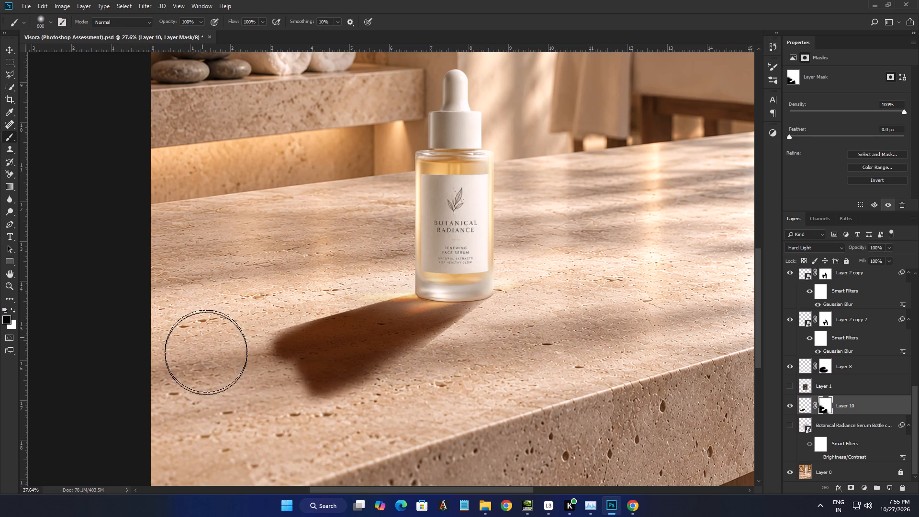
pyautogui.moveTo(206, 353); pyautogui.dragTo(246, 414)
pyautogui.press(']')
pyautogui.press(']')
pyautogui.press(']')
pyautogui.press(']')
pyautogui.moveTo(226, 413); pyautogui.dragTo(277, 433)
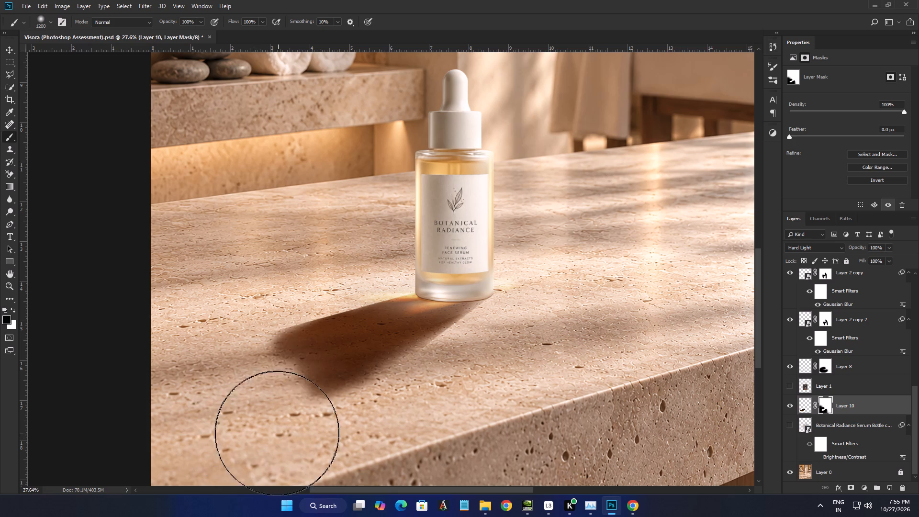
pyautogui.moveTo(277, 433); pyautogui.dragTo(173, 389)
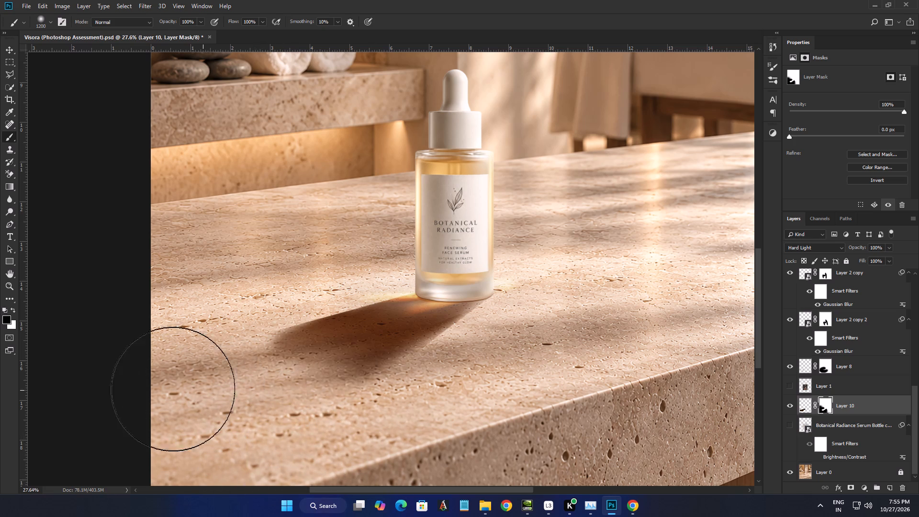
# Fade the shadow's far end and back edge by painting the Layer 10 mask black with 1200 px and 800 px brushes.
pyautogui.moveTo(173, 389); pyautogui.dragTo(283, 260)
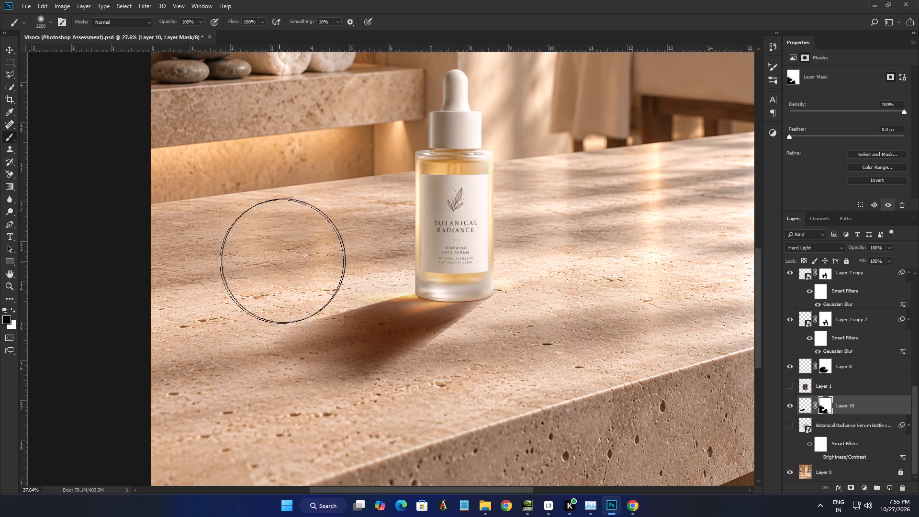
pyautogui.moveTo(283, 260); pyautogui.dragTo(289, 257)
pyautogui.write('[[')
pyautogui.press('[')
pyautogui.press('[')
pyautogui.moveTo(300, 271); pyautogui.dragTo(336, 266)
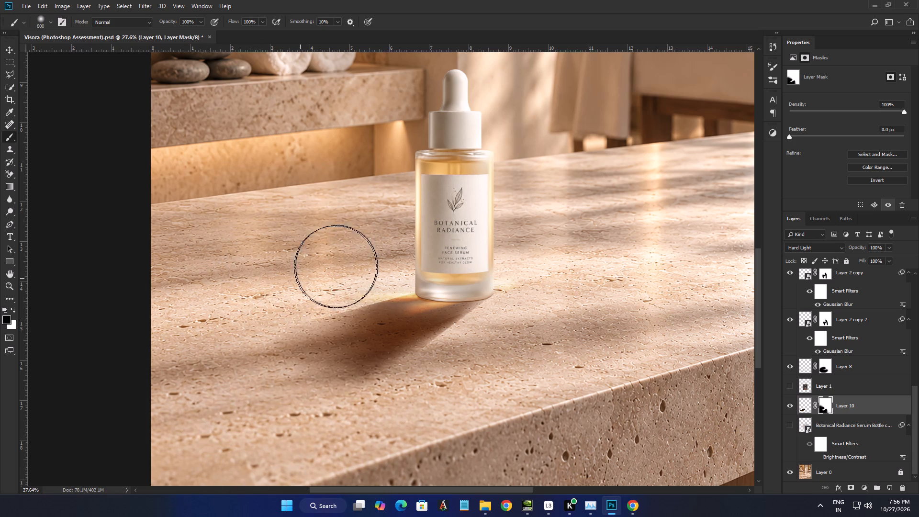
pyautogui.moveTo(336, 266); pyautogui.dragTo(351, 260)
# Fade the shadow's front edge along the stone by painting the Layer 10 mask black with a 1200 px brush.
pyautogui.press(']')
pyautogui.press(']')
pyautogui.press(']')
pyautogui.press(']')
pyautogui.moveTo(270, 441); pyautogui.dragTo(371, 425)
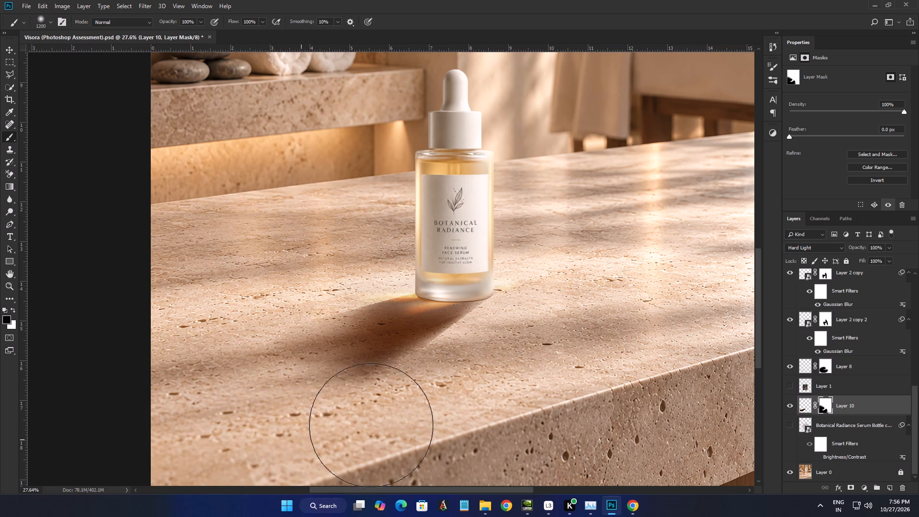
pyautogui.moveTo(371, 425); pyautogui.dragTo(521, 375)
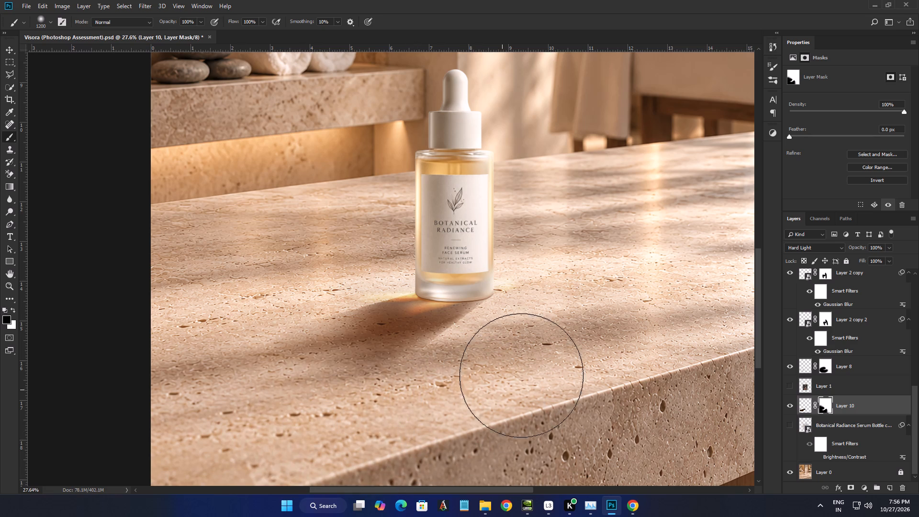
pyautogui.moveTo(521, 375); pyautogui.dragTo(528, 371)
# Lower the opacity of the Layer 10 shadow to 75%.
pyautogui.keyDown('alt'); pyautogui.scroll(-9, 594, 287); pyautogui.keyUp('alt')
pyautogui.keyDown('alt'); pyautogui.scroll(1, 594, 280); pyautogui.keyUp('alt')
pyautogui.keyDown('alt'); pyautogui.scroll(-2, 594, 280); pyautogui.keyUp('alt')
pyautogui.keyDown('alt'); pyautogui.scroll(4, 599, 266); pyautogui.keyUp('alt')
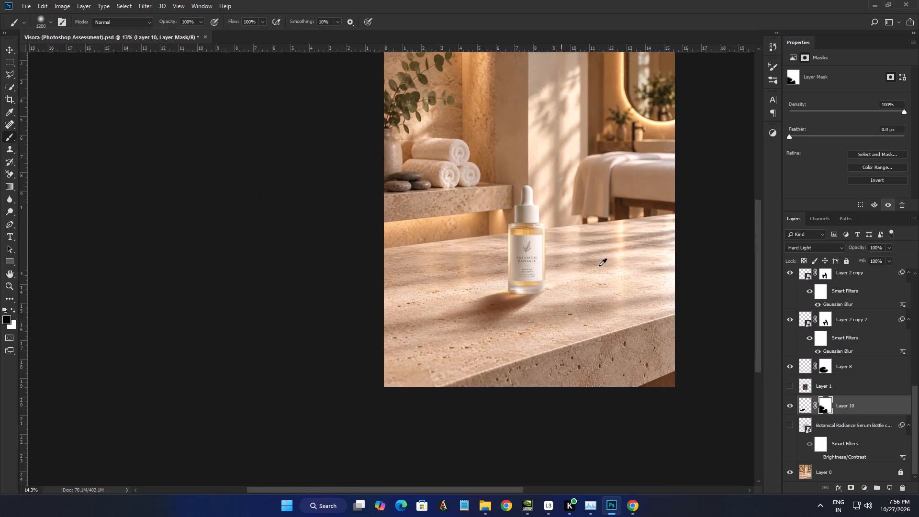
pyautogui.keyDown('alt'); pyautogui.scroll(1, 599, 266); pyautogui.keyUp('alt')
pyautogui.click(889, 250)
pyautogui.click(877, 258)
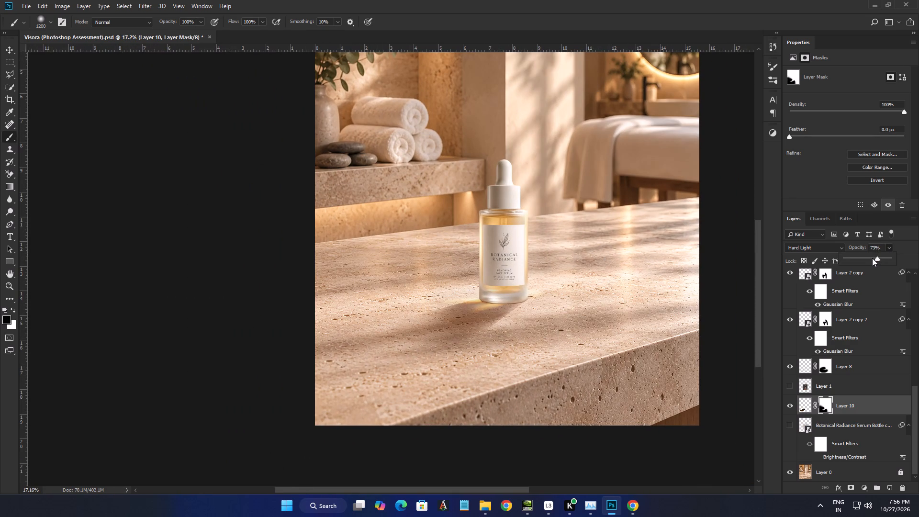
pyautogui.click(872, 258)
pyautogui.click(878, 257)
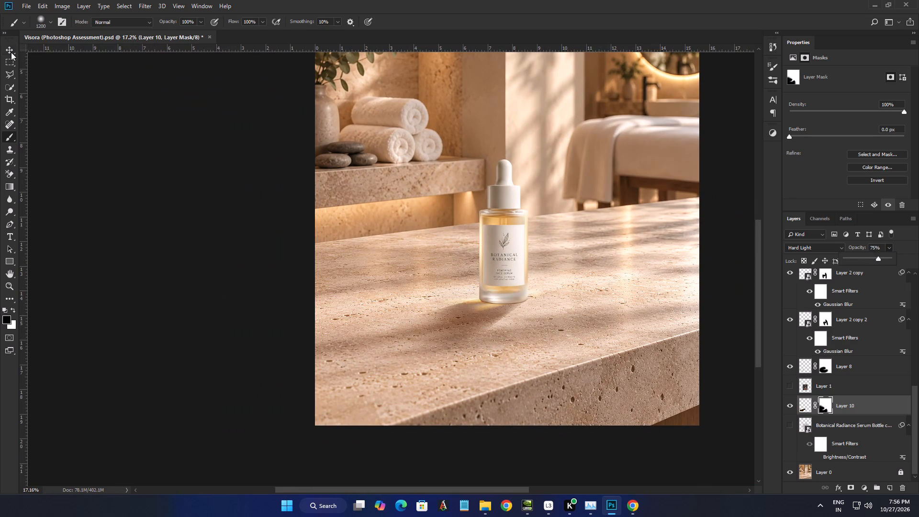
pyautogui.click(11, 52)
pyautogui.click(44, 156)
# Reduce the opacity of the Layer 10 shadow to 60%.
pyautogui.keyDown('alt'); pyautogui.scroll(3, 492, 262); pyautogui.keyUp('alt')
pyautogui.keyDown('alt'); pyautogui.scroll(1, 644, 271); pyautogui.keyUp('alt')
pyautogui.press('space')
pyautogui.press('space')
pyautogui.press('space')
pyautogui.press('space')
pyautogui.press('space')
pyautogui.press('space')
pyautogui.press('space')
pyautogui.press('space')
pyautogui.press('space')
pyautogui.press('space')
pyautogui.moveTo(599, 320); pyautogui.dragTo(526, 304)
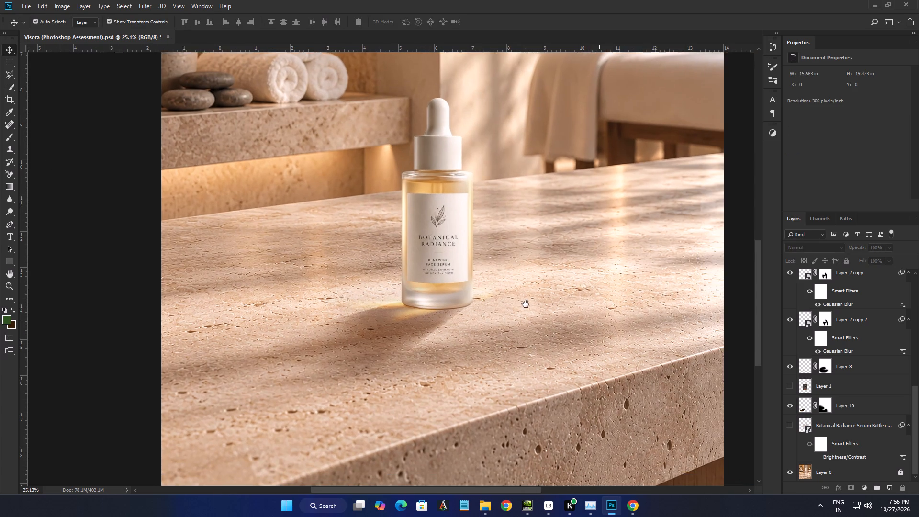
pyautogui.moveTo(526, 304); pyautogui.dragTo(525, 304)
pyautogui.keyDown('alt'); pyautogui.scroll(4, 396, 316); pyautogui.keyUp('alt')
pyautogui.click(330, 345)
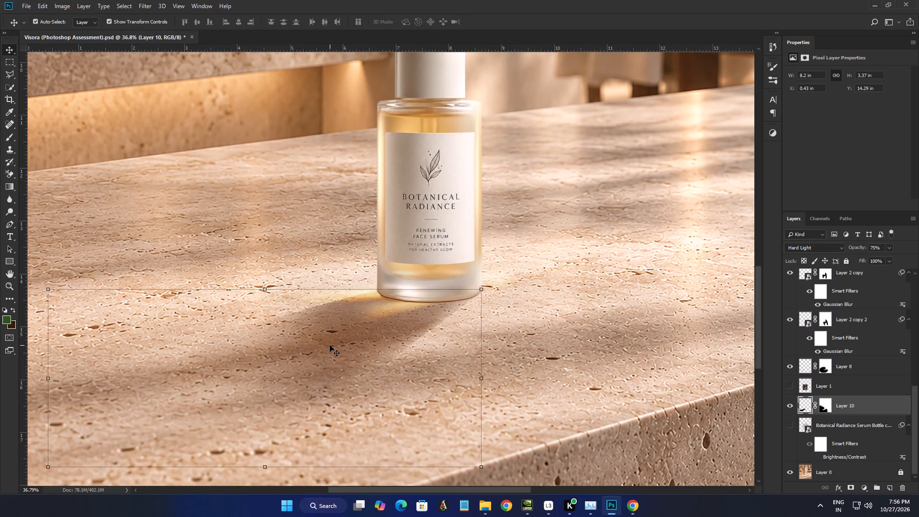
pyautogui.keyDown('alt'); pyautogui.scroll(-8, 337, 338); pyautogui.keyUp('alt')
pyautogui.keyDown('alt'); pyautogui.scroll(3, 358, 336); pyautogui.keyUp('alt')
pyautogui.click(889, 249)
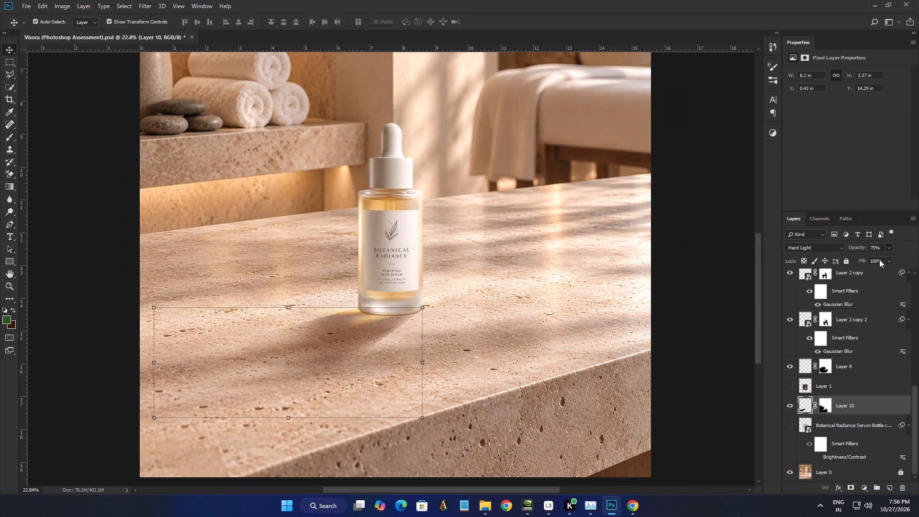
pyautogui.click(882, 259)
pyautogui.click(882, 259)
pyautogui.click(709, 268)
# Compare the whole scene with and without the Layer 10 shadow by toggling the layer's visibility.
pyautogui.keyDown('alt'); pyautogui.scroll(-7, 706, 258); pyautogui.keyUp('alt')
pyautogui.press('space')
pyautogui.press('space')
pyautogui.press('space')
pyautogui.press('space')
pyautogui.press('space')
pyautogui.press('space')
pyautogui.press('space')
pyautogui.press('space')
pyautogui.moveTo(698, 204); pyautogui.dragTo(482, 228)
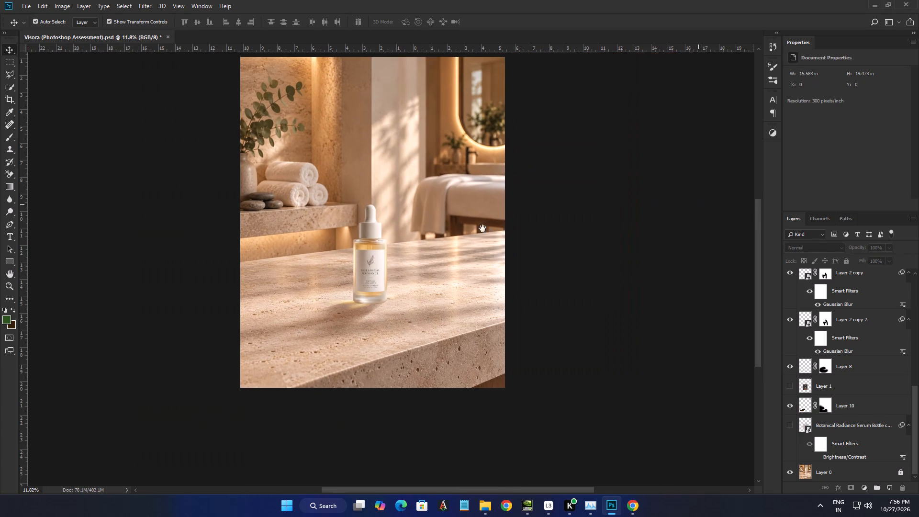
pyautogui.moveTo(482, 228); pyautogui.dragTo(476, 230)
pyautogui.keyDown('alt'); pyautogui.scroll(4, 351, 359); pyautogui.keyUp('alt')
pyautogui.click(291, 311)
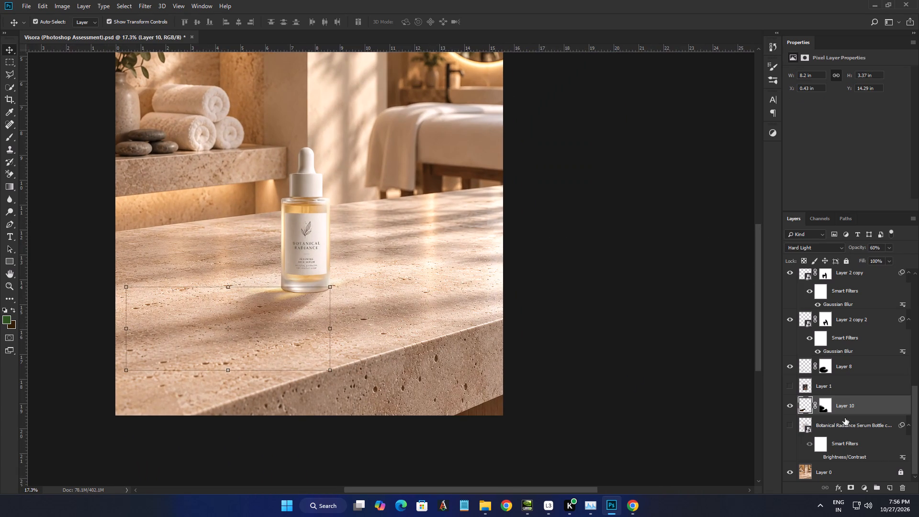
pyautogui.click(790, 405)
pyautogui.click(790, 405)
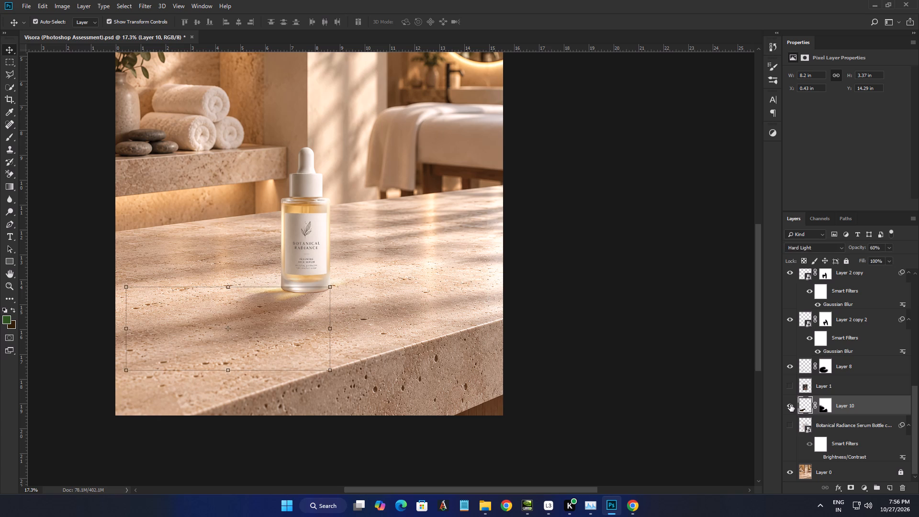
pyautogui.click(790, 405)
pyautogui.click(790, 405)
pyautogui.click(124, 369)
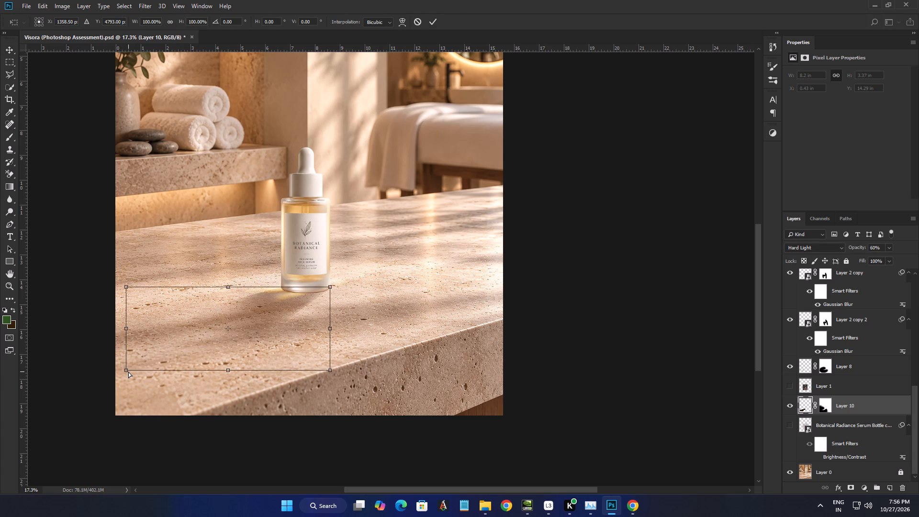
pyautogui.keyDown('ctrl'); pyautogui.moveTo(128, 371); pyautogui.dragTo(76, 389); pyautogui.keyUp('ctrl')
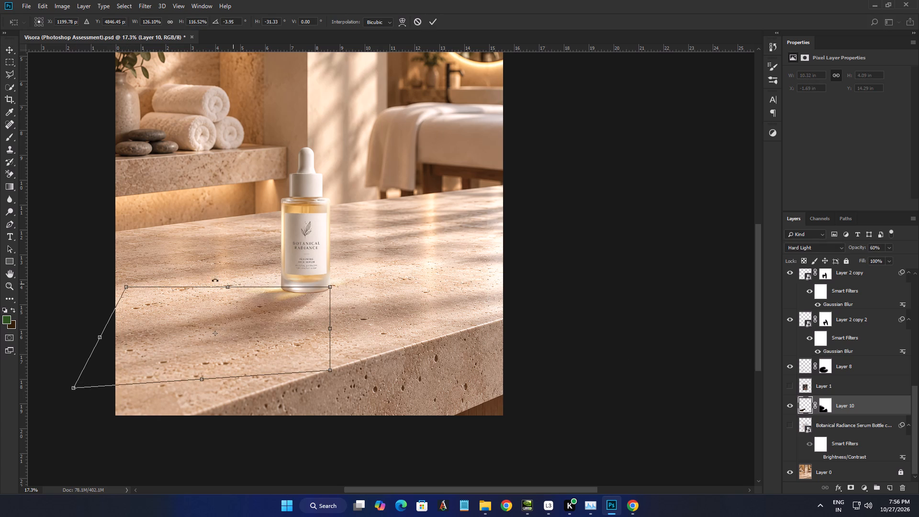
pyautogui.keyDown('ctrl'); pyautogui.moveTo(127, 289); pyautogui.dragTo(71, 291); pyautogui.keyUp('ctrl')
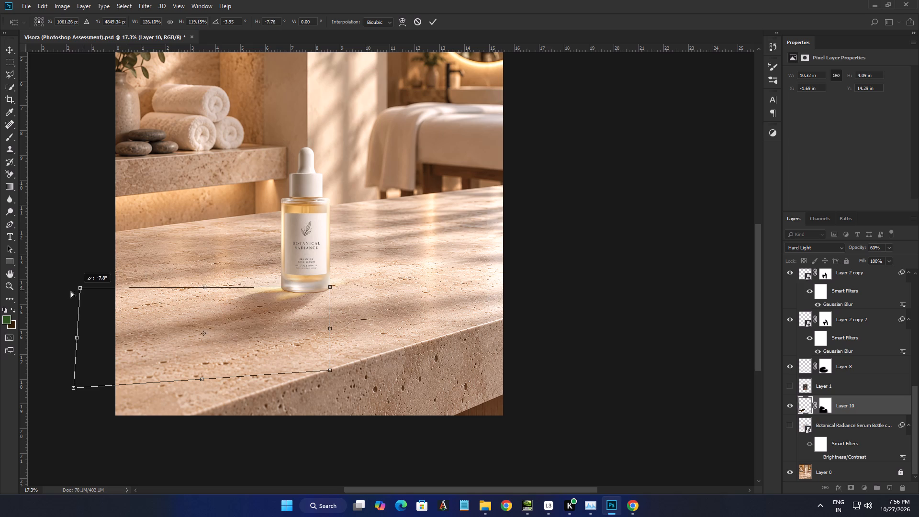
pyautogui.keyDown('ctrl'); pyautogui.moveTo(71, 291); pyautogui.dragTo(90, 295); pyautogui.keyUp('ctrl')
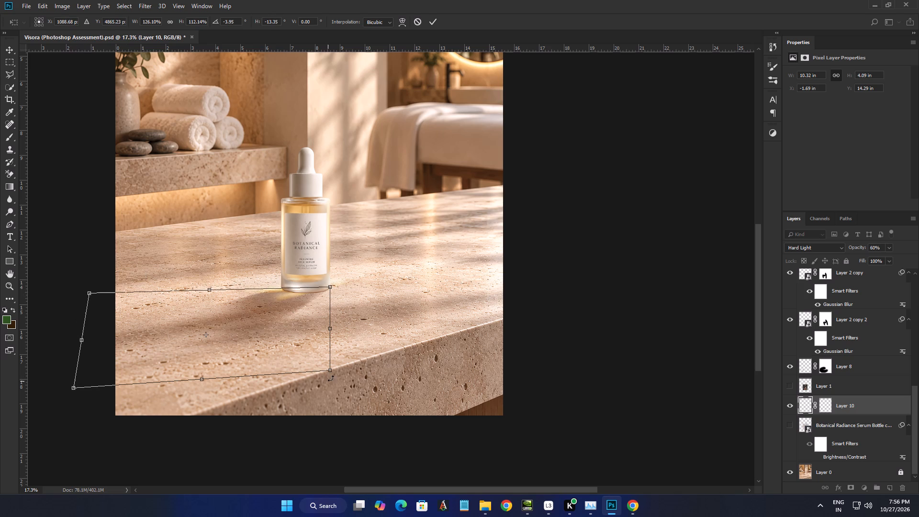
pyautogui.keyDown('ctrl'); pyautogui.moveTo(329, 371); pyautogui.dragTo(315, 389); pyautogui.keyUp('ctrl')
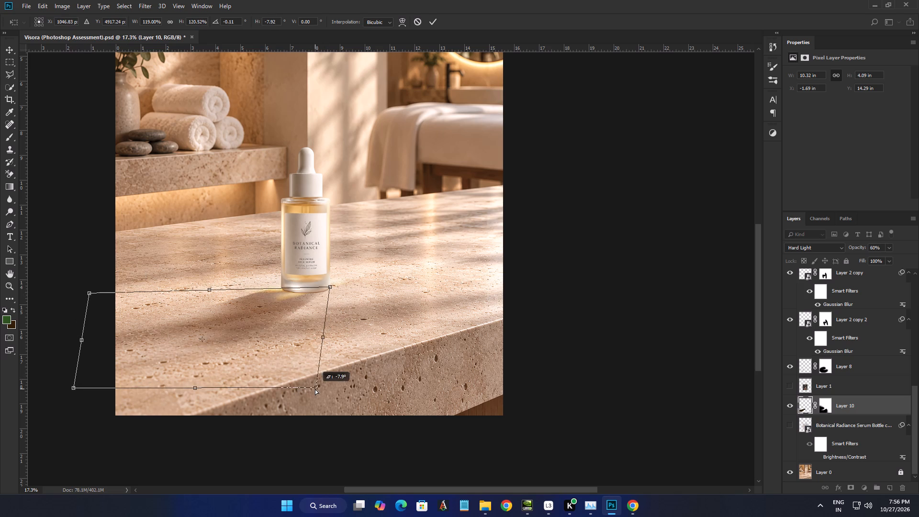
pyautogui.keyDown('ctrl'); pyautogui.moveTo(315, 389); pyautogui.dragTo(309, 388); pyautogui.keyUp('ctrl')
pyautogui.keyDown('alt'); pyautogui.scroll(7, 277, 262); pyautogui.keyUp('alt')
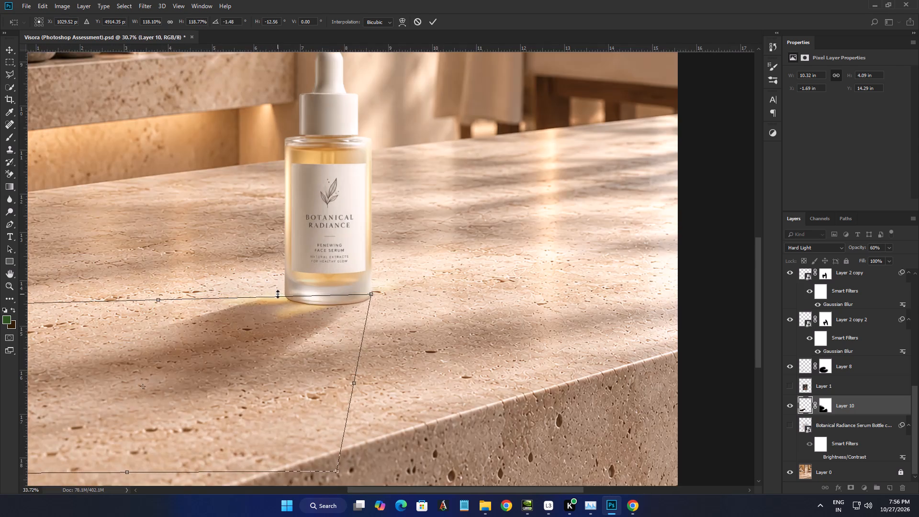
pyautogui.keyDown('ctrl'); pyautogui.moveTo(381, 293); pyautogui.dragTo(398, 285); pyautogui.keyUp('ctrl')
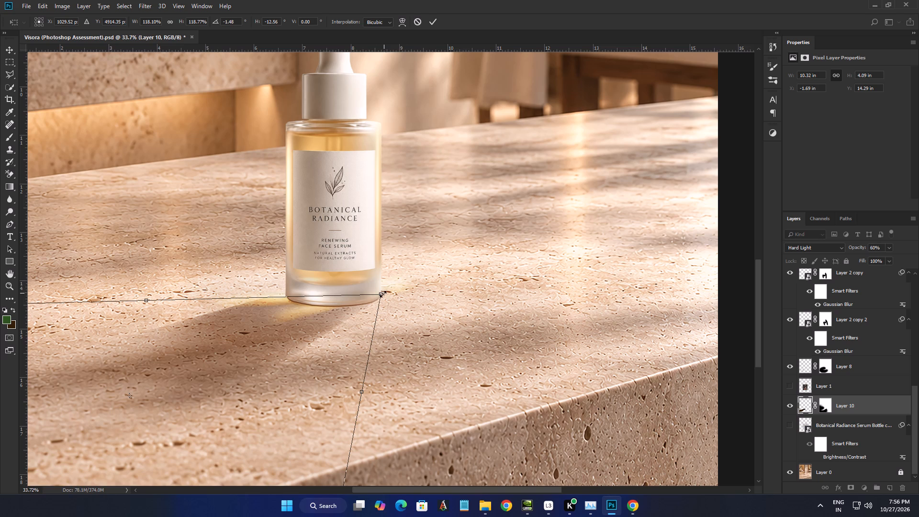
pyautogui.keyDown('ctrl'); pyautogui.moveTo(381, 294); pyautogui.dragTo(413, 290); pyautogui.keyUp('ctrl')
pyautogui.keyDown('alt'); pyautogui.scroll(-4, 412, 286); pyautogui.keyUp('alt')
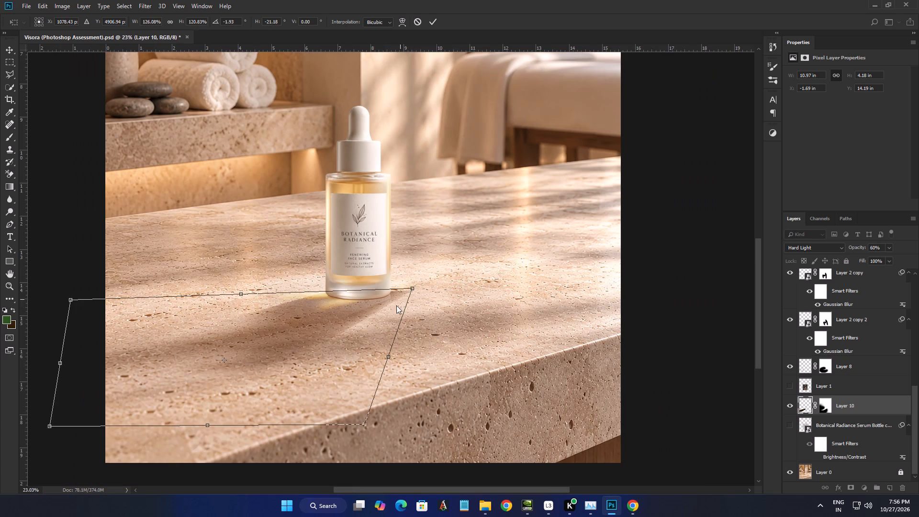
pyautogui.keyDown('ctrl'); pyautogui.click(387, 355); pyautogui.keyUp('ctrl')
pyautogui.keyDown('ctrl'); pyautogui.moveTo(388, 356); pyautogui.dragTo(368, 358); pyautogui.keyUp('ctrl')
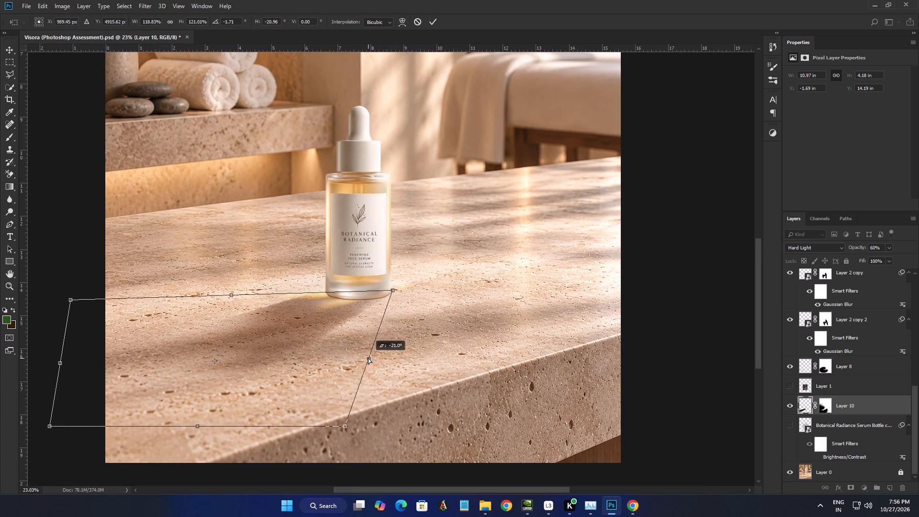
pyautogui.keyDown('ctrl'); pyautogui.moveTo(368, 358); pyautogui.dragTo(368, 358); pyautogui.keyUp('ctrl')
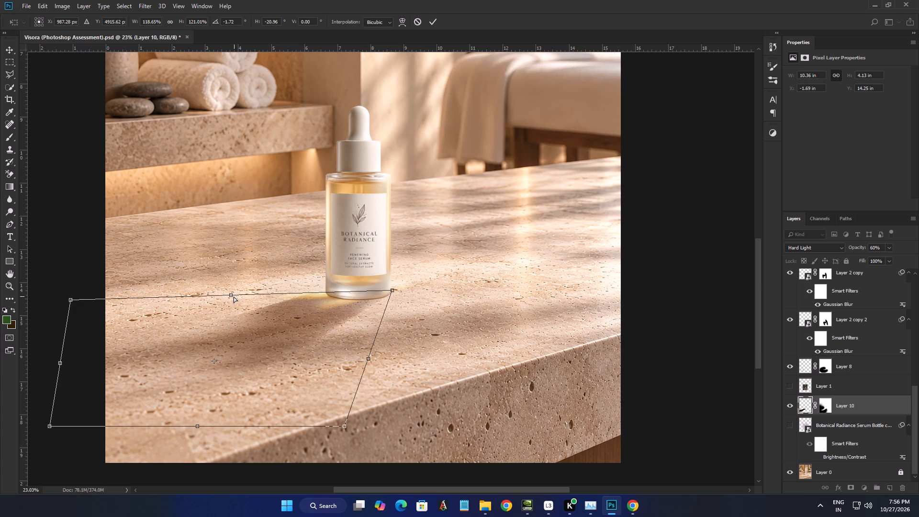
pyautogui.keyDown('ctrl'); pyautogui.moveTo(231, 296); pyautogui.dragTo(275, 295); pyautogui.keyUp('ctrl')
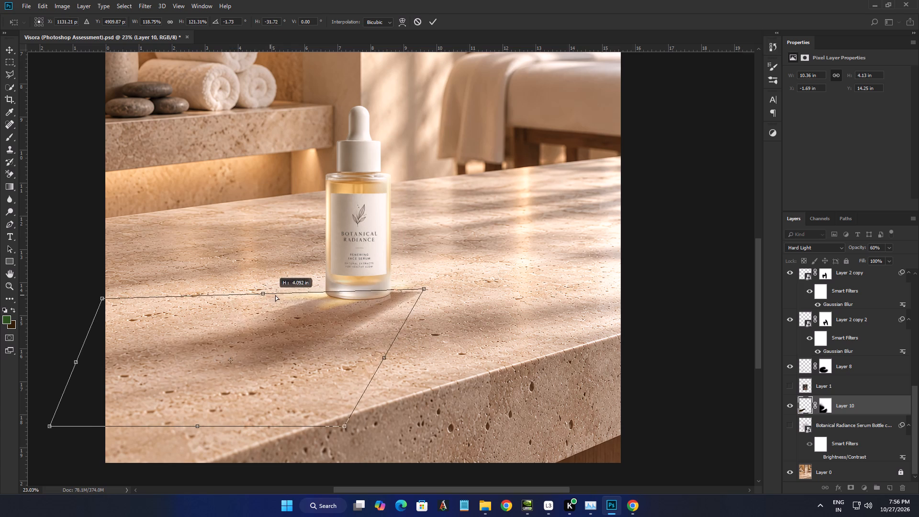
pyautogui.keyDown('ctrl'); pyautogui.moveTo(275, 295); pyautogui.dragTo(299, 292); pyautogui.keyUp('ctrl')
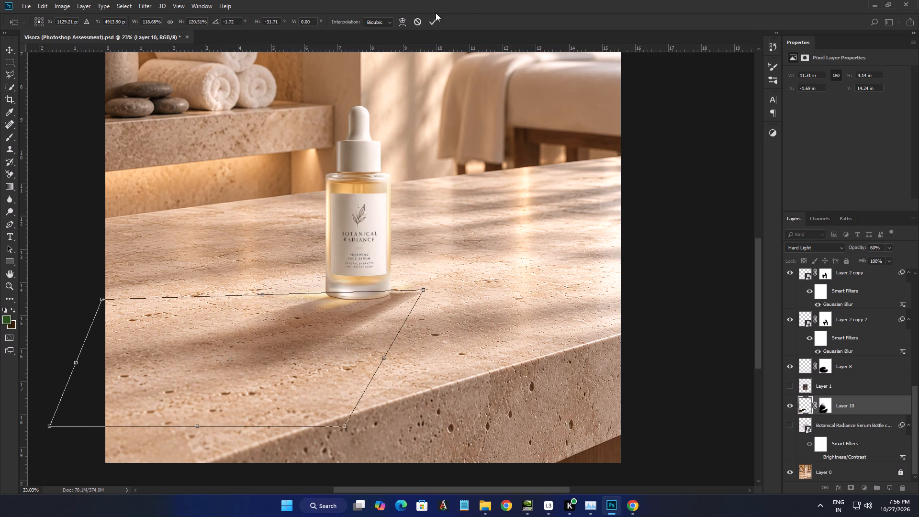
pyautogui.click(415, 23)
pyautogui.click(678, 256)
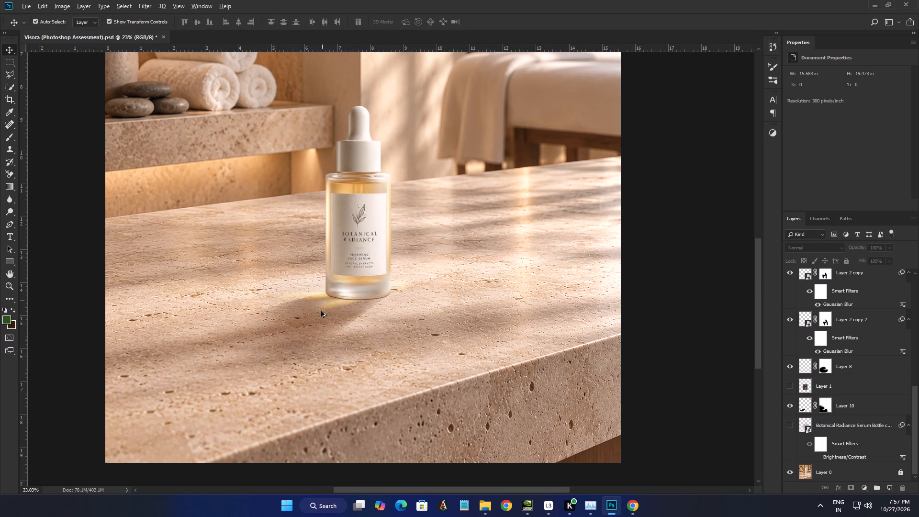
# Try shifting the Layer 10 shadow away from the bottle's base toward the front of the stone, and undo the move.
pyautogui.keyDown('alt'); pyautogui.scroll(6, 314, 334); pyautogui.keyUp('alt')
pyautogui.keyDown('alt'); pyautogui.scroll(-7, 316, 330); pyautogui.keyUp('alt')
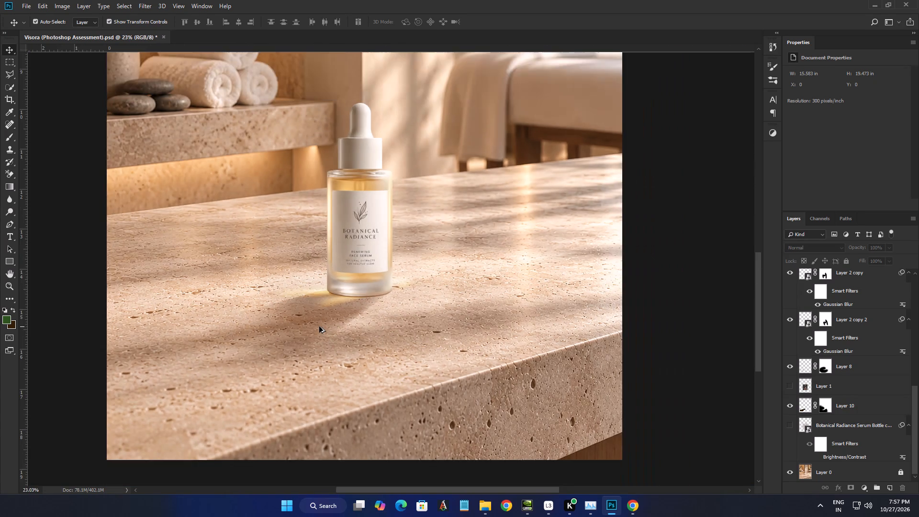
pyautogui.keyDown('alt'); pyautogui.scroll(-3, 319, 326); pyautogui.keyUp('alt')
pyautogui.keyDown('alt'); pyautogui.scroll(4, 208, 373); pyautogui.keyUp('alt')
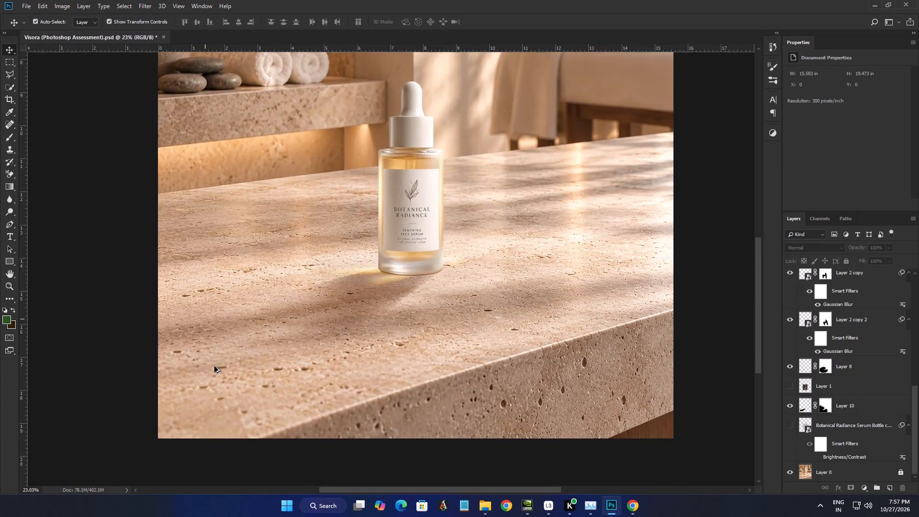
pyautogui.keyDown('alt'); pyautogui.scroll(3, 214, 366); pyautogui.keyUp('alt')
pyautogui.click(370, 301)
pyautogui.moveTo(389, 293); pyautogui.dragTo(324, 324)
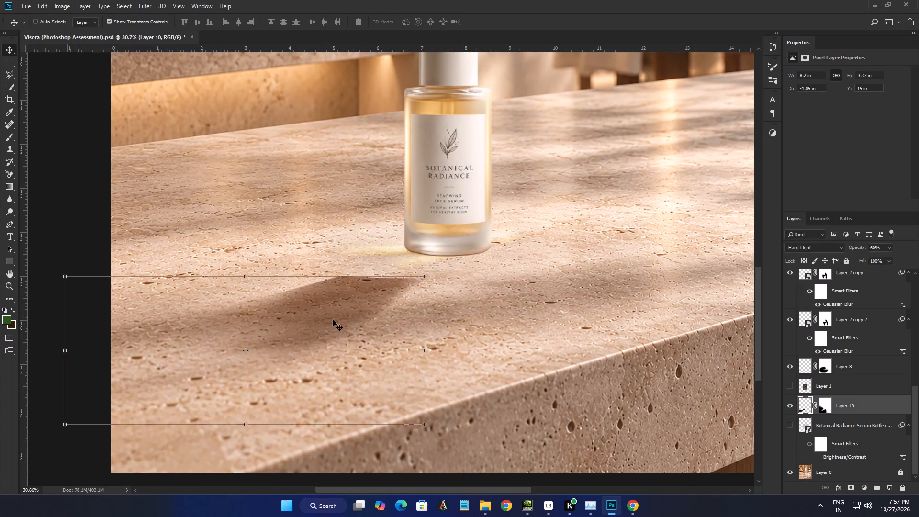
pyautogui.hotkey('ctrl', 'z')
# Fill the Layer 10 mask with white to reveal the full hard-edged shadow shape.
pyautogui.click(820, 407)
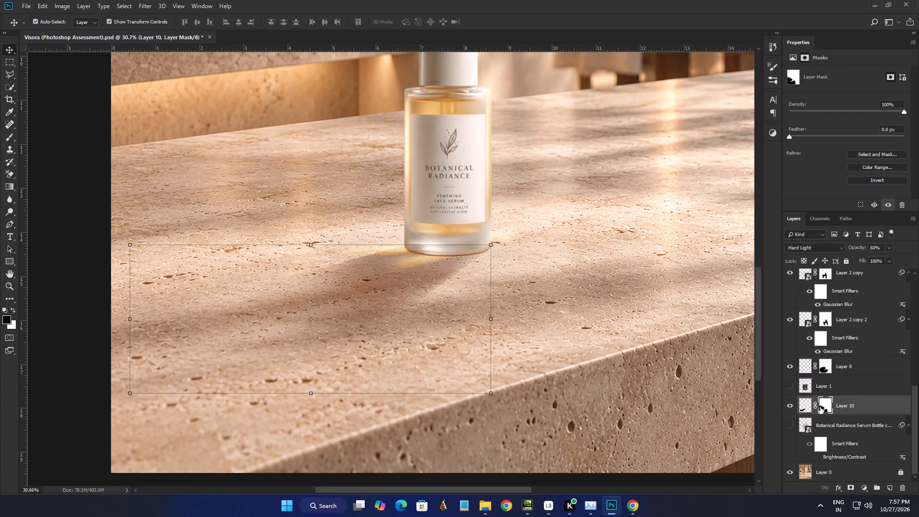
pyautogui.hotkey('ctrl', 'BackSpace')
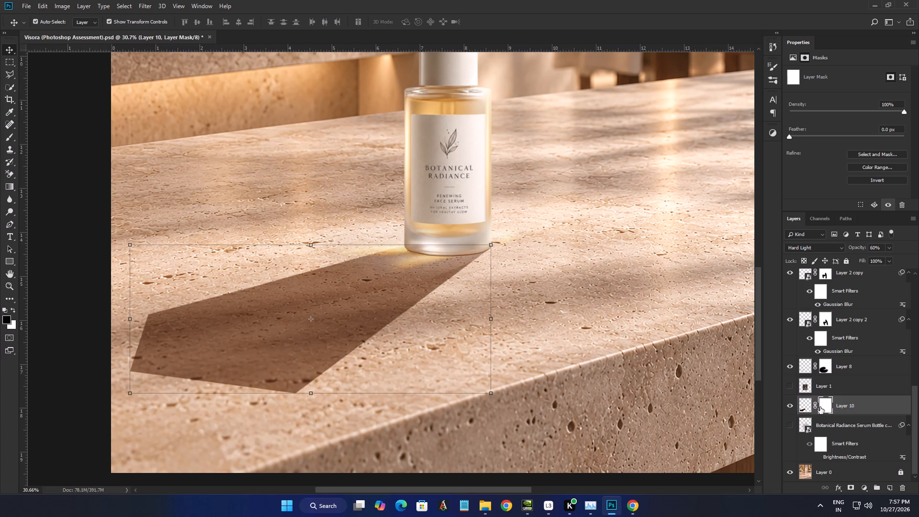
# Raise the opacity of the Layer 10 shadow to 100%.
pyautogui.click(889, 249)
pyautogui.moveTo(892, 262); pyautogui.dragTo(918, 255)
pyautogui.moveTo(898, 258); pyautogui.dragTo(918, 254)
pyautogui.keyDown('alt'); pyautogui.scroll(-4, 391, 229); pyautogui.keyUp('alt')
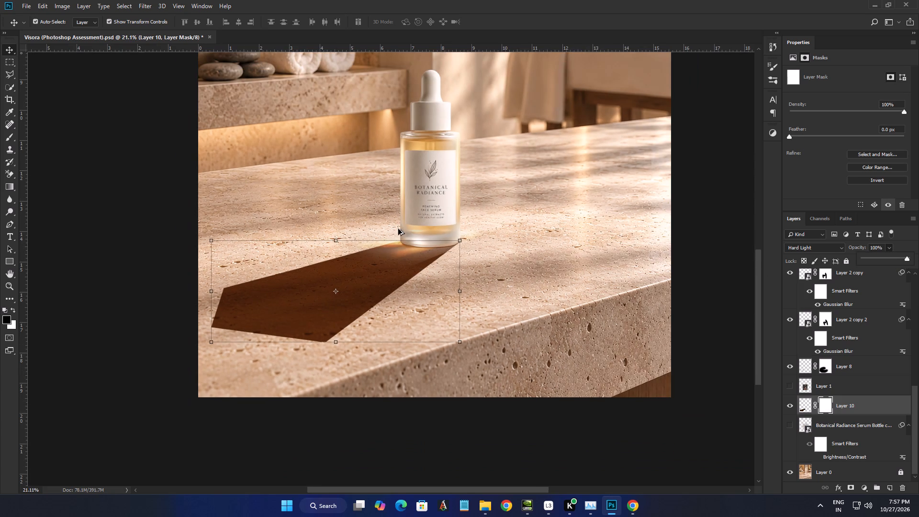
# Paint black on the Layer 10 mask with a 1200 px soft brush to fade the shadow's far end and outer edges.
pyautogui.click(8, 137)
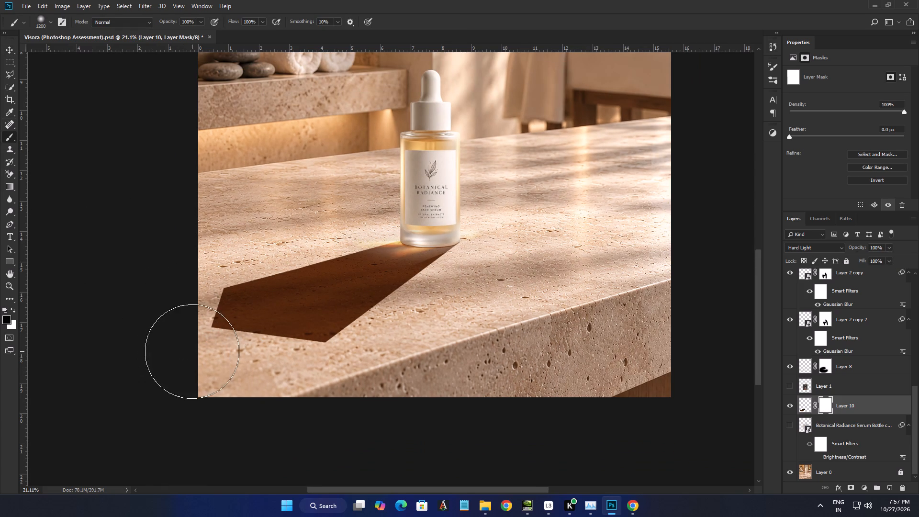
pyautogui.moveTo(199, 349); pyautogui.dragTo(202, 398)
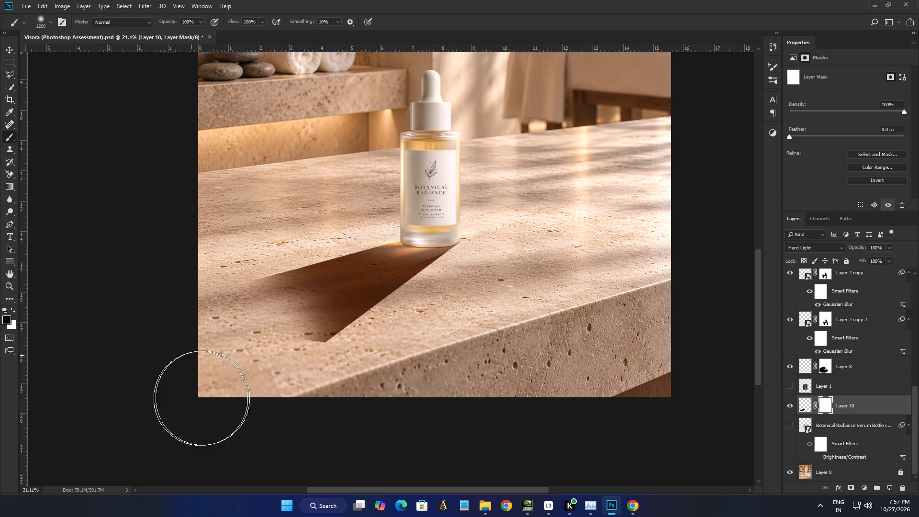
pyautogui.moveTo(202, 398); pyautogui.dragTo(227, 236)
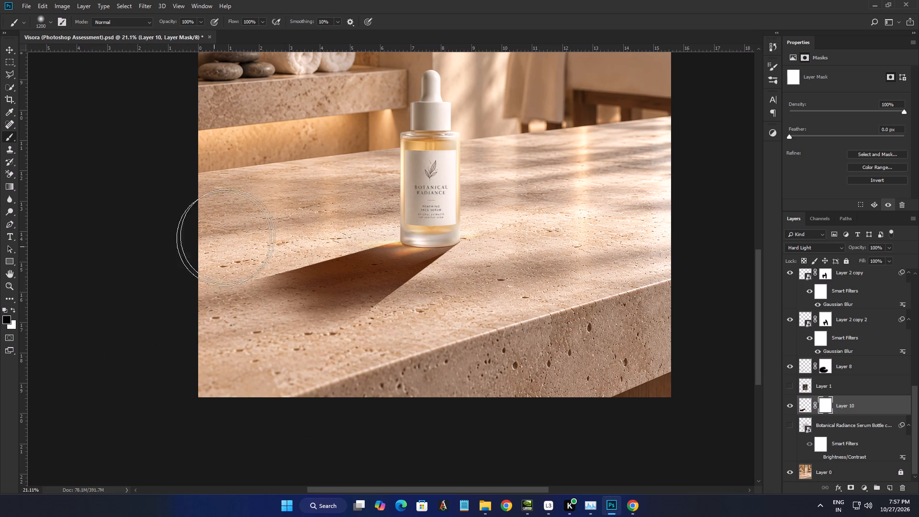
pyautogui.moveTo(227, 236); pyautogui.dragTo(382, 364)
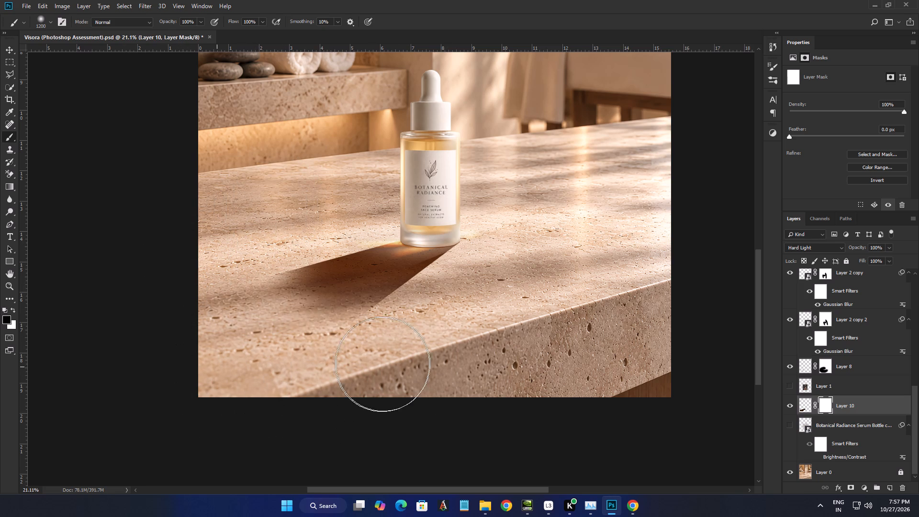
pyautogui.moveTo(382, 364); pyautogui.dragTo(434, 363)
pyautogui.keyDown('alt'); pyautogui.scroll(6, 452, 294); pyautogui.keyUp('alt')
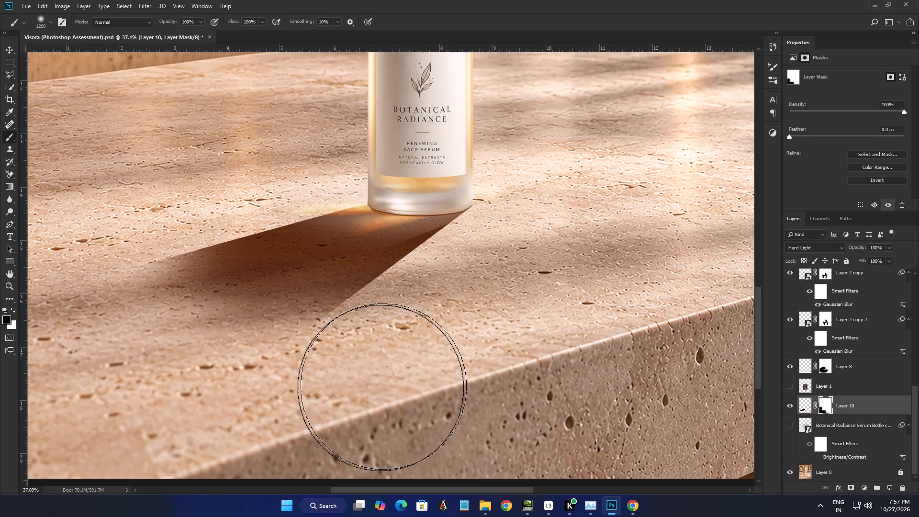
pyautogui.moveTo(354, 401); pyautogui.dragTo(480, 347)
pyautogui.moveTo(69, 246); pyautogui.dragTo(150, 204)
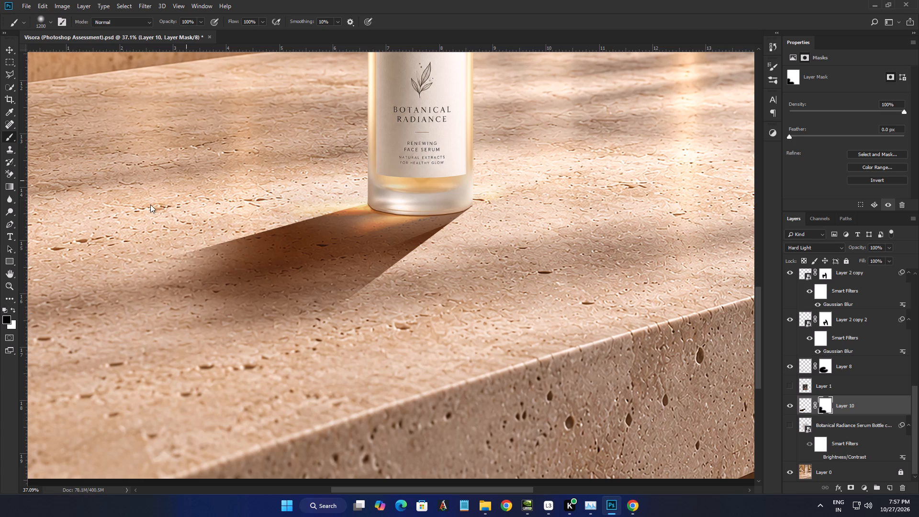
pyautogui.moveTo(150, 204); pyautogui.dragTo(213, 155)
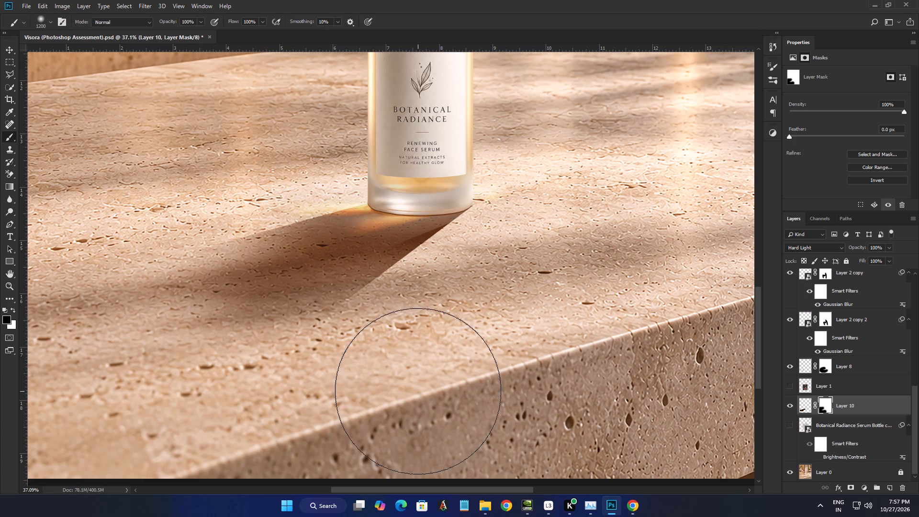
# Soften both long edges of the shadow further on the Layer 10 mask with a 900 px brush.
pyautogui.press('[')
pyautogui.press('[')
pyautogui.press('[')
pyautogui.moveTo(325, 404); pyautogui.dragTo(386, 358)
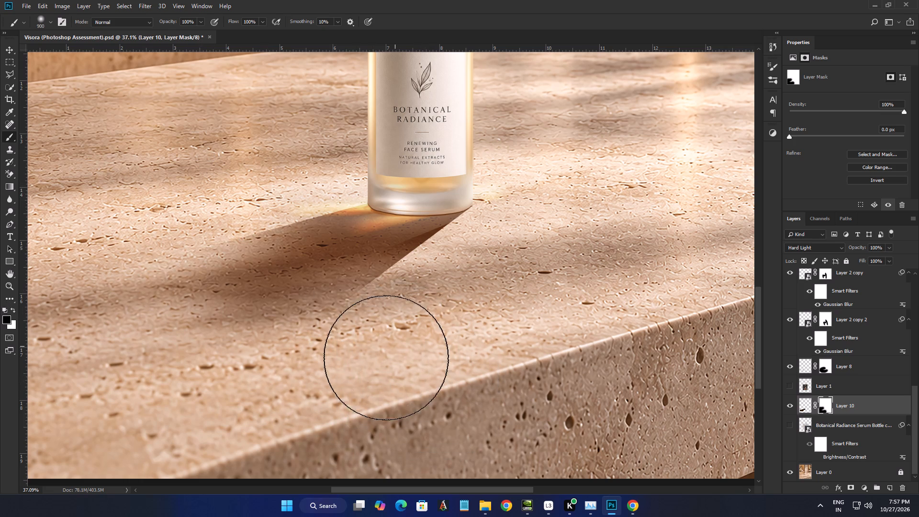
pyautogui.moveTo(386, 358); pyautogui.dragTo(454, 333)
pyautogui.moveTo(136, 213); pyautogui.dragTo(231, 157)
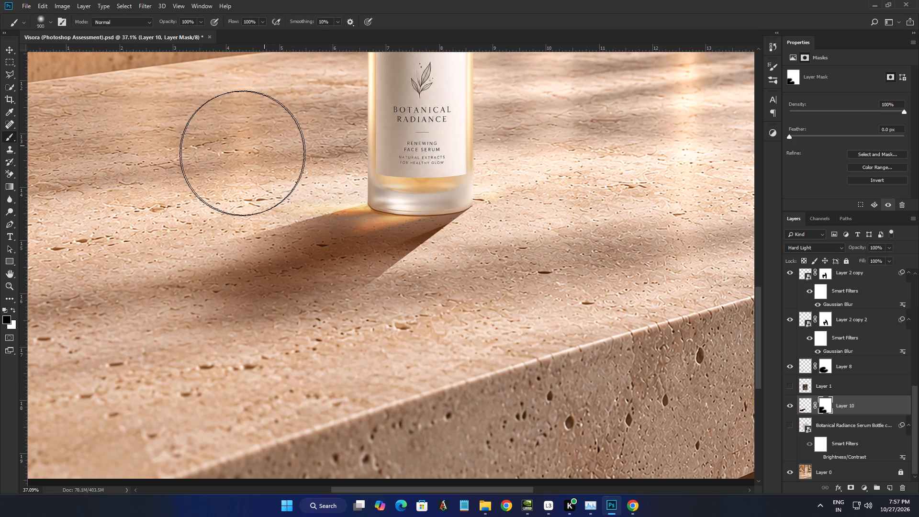
# Soften the shadow's edges close to the bottle's base on the Layer 10 mask with a 300 px brush.
pyautogui.press('[')
pyautogui.press('[')
pyautogui.press('[')
pyautogui.press('[')
pyautogui.press('[')
pyautogui.press('[')
pyautogui.moveTo(467, 260); pyautogui.dragTo(433, 266)
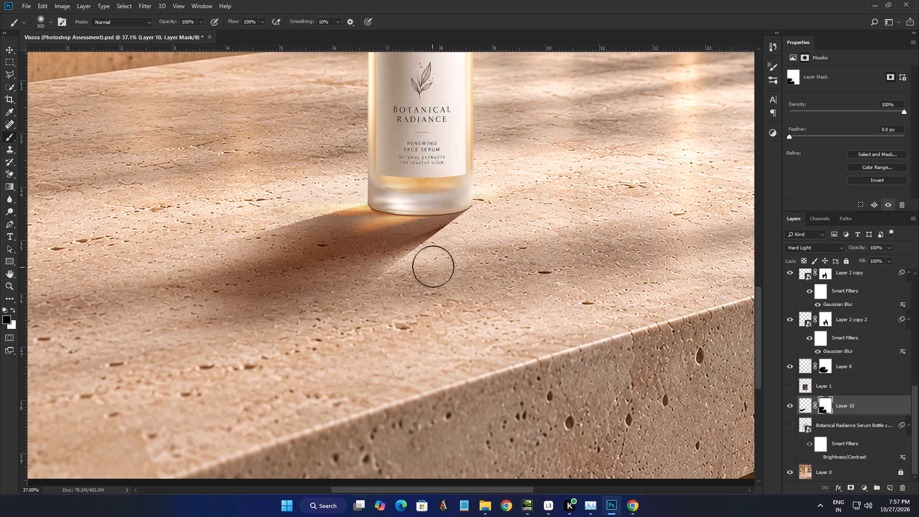
pyautogui.moveTo(433, 266); pyautogui.dragTo(472, 243)
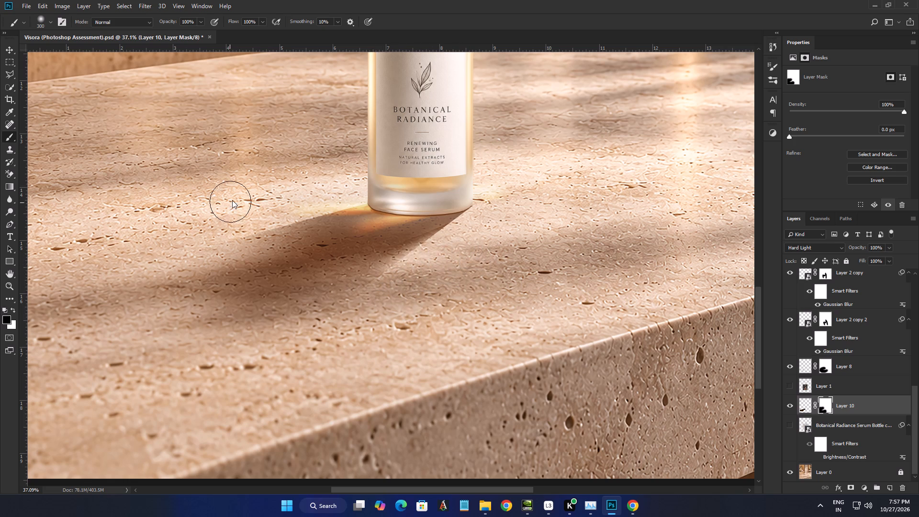
pyautogui.moveTo(252, 195); pyautogui.dragTo(314, 191)
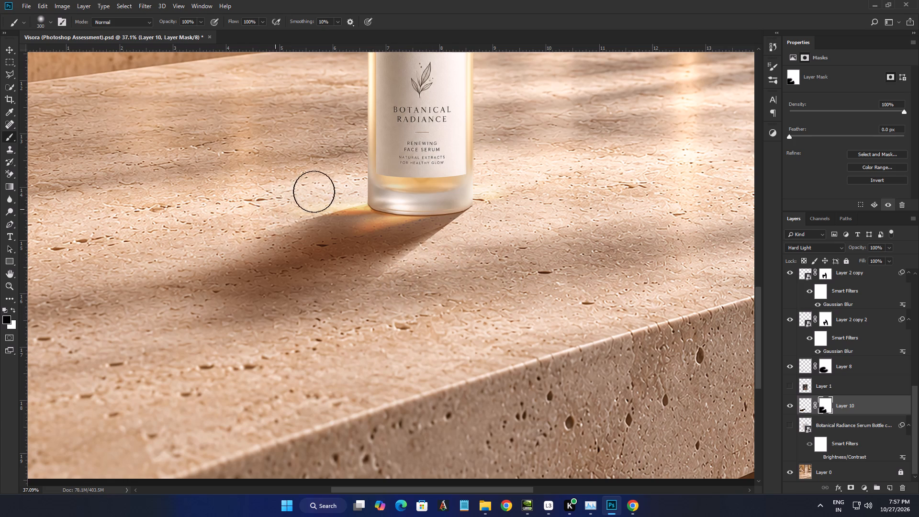
pyautogui.moveTo(314, 191); pyautogui.dragTo(315, 191)
# Examine how the softened bottle shadow blends into the whole scene.
pyautogui.keyDown('alt'); pyautogui.scroll(-6, 252, 279); pyautogui.keyUp('alt')
pyautogui.keyDown('alt'); pyautogui.scroll(1, 246, 264); pyautogui.keyUp('alt')
pyautogui.keyDown('alt'); pyautogui.scroll(-2, 246, 264); pyautogui.keyUp('alt')
pyautogui.keyDown('alt'); pyautogui.scroll(1, 246, 264); pyautogui.keyUp('alt')
pyautogui.keyDown('alt'); pyautogui.scroll(-1, 246, 264); pyautogui.keyUp('alt')
pyautogui.click(10, 49)
pyautogui.press('space')
pyautogui.press('space')
pyautogui.press('space')
pyautogui.press('space')
pyautogui.press('space')
pyautogui.press('space')
pyautogui.press('space')
pyautogui.press('space')
pyautogui.press('space')
pyautogui.press('space')
pyautogui.press('space')
pyautogui.press('space')
pyautogui.press('space')
pyautogui.moveTo(59, 102); pyautogui.dragTo(181, 226)
pyautogui.click(179, 226)
# Select the Layer 10 shadow and reduce its opacity to 68%.
pyautogui.click(401, 400)
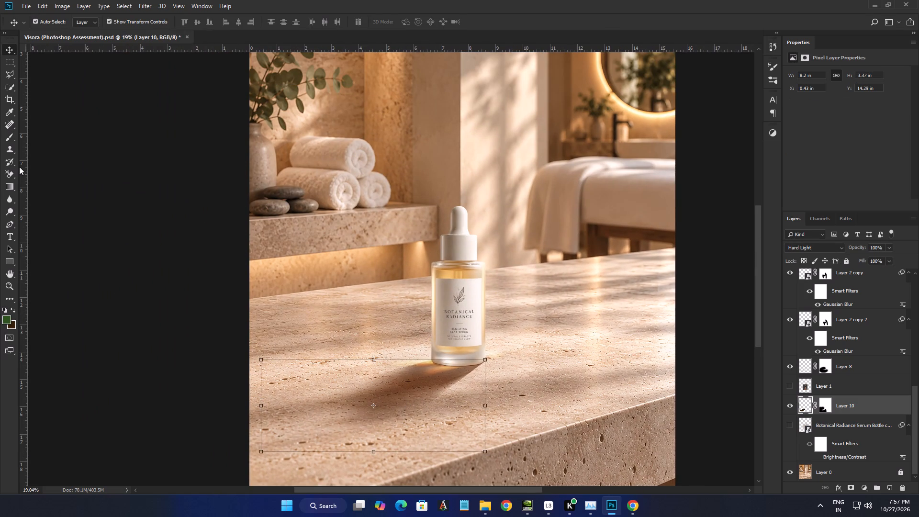
pyautogui.click(9, 135)
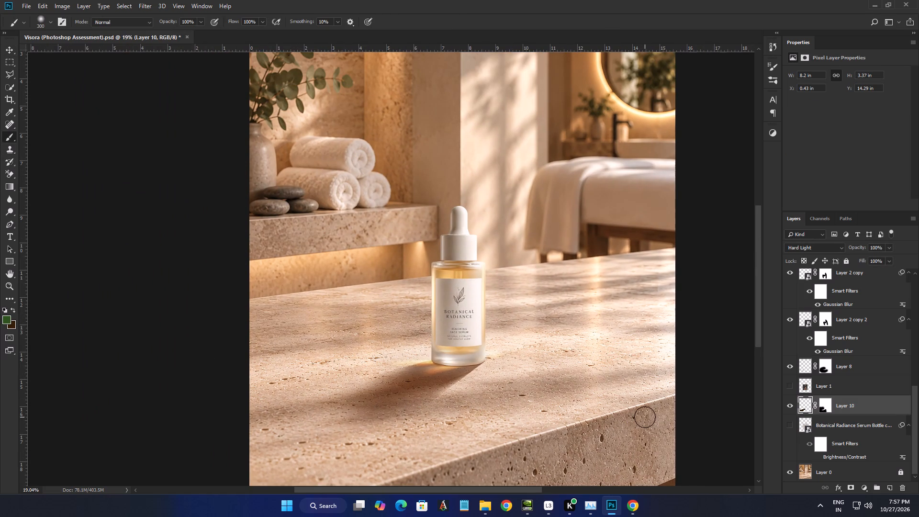
pyautogui.click(889, 246)
pyautogui.click(881, 256)
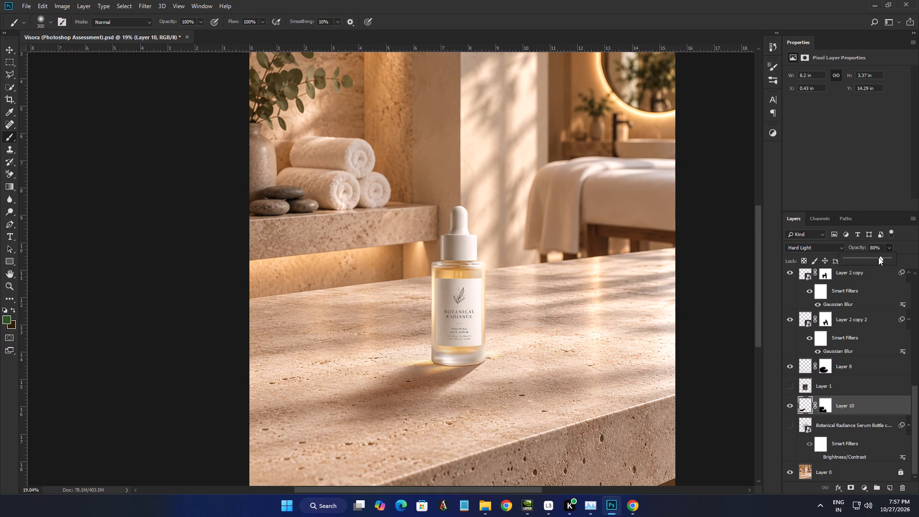
pyautogui.click(875, 258)
# Deselect the shadow layer and examine the lighter bottle shadow in the full composition and up close.
pyautogui.click(6, 49)
pyautogui.click(62, 219)
pyautogui.keyDown('alt'); pyautogui.scroll(4, 416, 495); pyautogui.keyUp('alt')
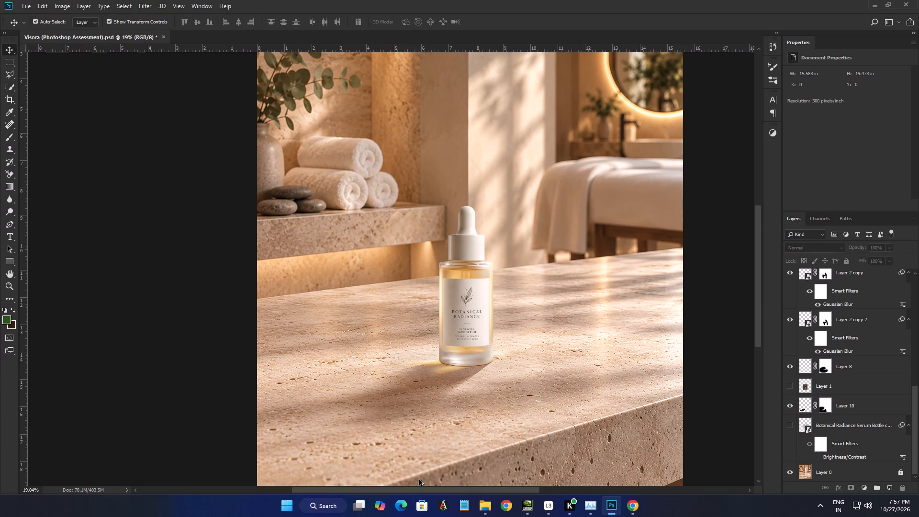
pyautogui.keyDown('alt'); pyautogui.scroll(1, 497, 409); pyautogui.keyUp('alt')
pyautogui.press('space')
pyautogui.press('space')
pyautogui.press('space')
pyautogui.press('space')
pyautogui.press('space')
pyautogui.press('space')
pyautogui.press('space')
pyautogui.press('space')
pyautogui.moveTo(662, 374); pyautogui.dragTo(572, 302)
pyautogui.keyDown('alt'); pyautogui.scroll(-2, 573, 294); pyautogui.keyUp('alt')
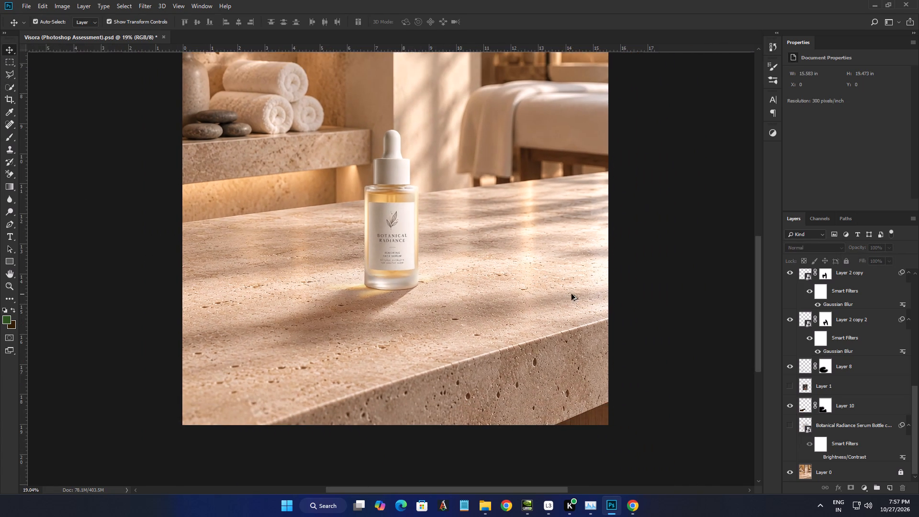
pyautogui.keyDown('alt'); pyautogui.scroll(-3, 529, 278); pyautogui.keyUp('alt')
pyautogui.keyDown('alt'); pyautogui.scroll(1, 624, 269); pyautogui.keyUp('alt')
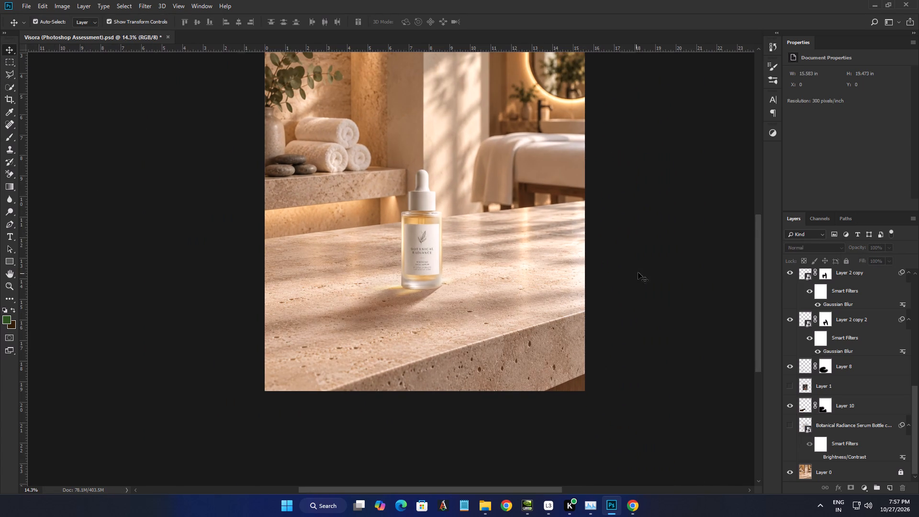
pyautogui.press('space')
pyautogui.press('space')
pyautogui.press('space')
pyautogui.press('space')
pyautogui.press('space')
pyautogui.press('space')
pyautogui.press('space')
pyautogui.press('space')
pyautogui.press('space')
pyautogui.press('space')
pyautogui.press('space')
pyautogui.press('space')
pyautogui.press('space')
pyautogui.press('space')
pyautogui.press('space')
pyautogui.press('space')
pyautogui.press('space')
pyautogui.press('space')
pyautogui.press('space')
pyautogui.press('space')
pyautogui.moveTo(651, 258); pyautogui.dragTo(527, 349)
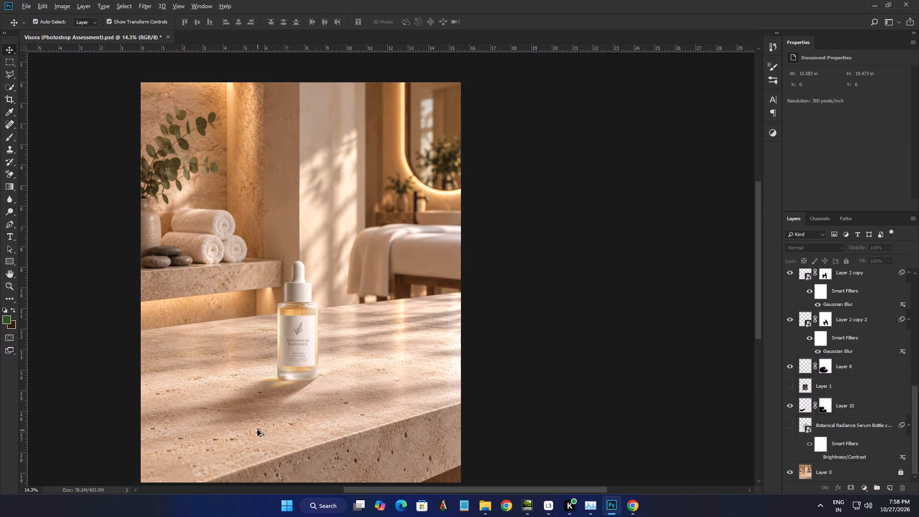
pyautogui.keyDown('alt'); pyautogui.scroll(3, 75, 435); pyautogui.keyUp('alt')
pyautogui.keyDown('alt'); pyautogui.scroll(2, 208, 412); pyautogui.keyUp('alt')
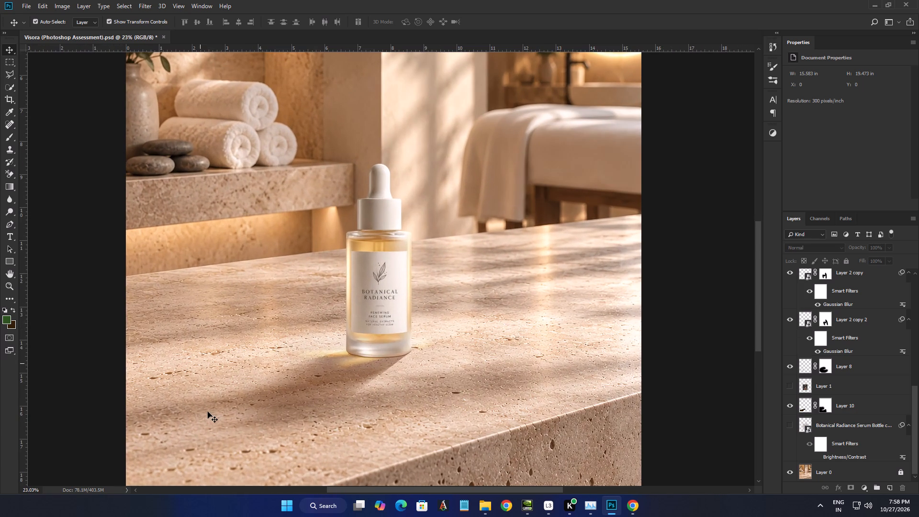
pyautogui.keyDown('alt'); pyautogui.scroll(-6, 208, 412); pyautogui.keyUp('alt')
pyautogui.keyDown('alt'); pyautogui.scroll(1, 208, 412); pyautogui.keyUp('alt')
pyautogui.keyDown('alt'); pyautogui.scroll(-2, 208, 412); pyautogui.keyUp('alt')
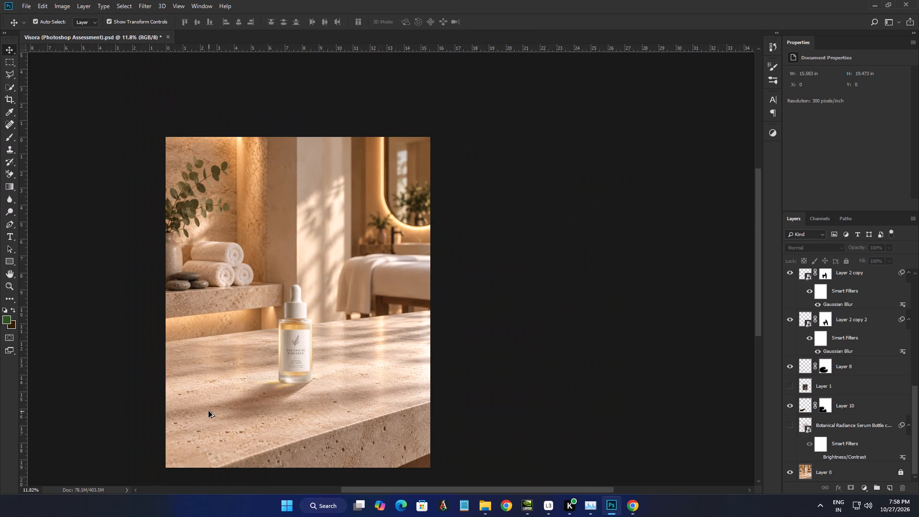
pyautogui.keyDown('alt'); pyautogui.scroll(5, 209, 411); pyautogui.keyUp('alt')
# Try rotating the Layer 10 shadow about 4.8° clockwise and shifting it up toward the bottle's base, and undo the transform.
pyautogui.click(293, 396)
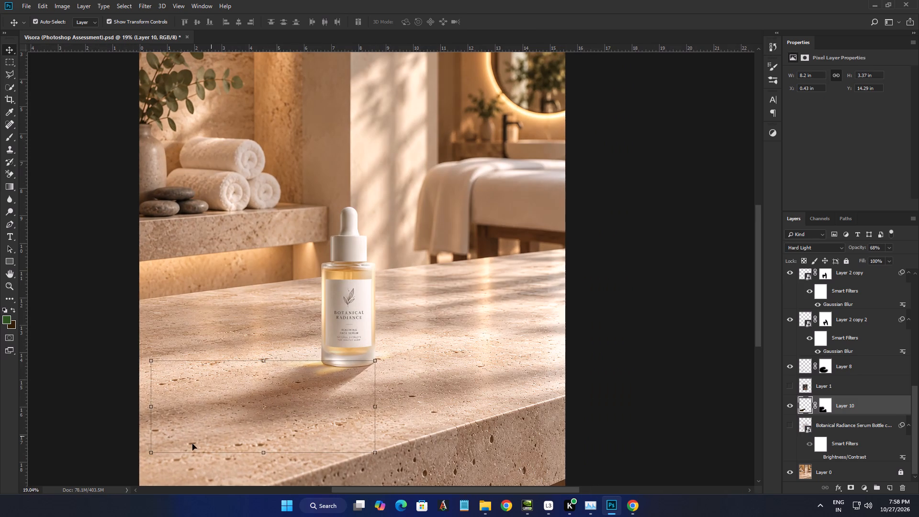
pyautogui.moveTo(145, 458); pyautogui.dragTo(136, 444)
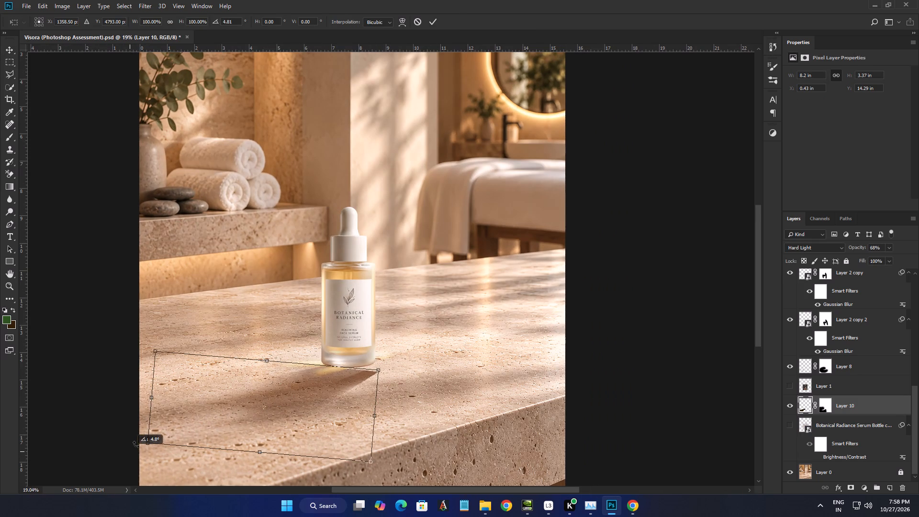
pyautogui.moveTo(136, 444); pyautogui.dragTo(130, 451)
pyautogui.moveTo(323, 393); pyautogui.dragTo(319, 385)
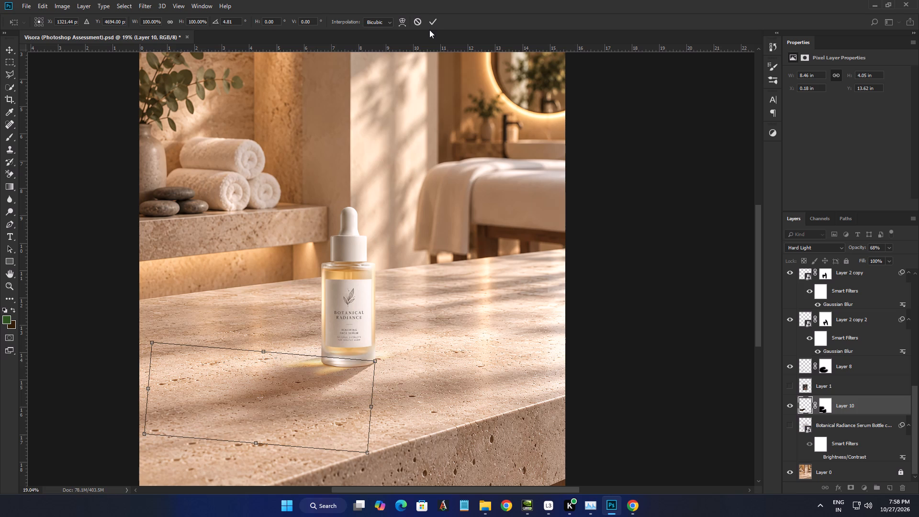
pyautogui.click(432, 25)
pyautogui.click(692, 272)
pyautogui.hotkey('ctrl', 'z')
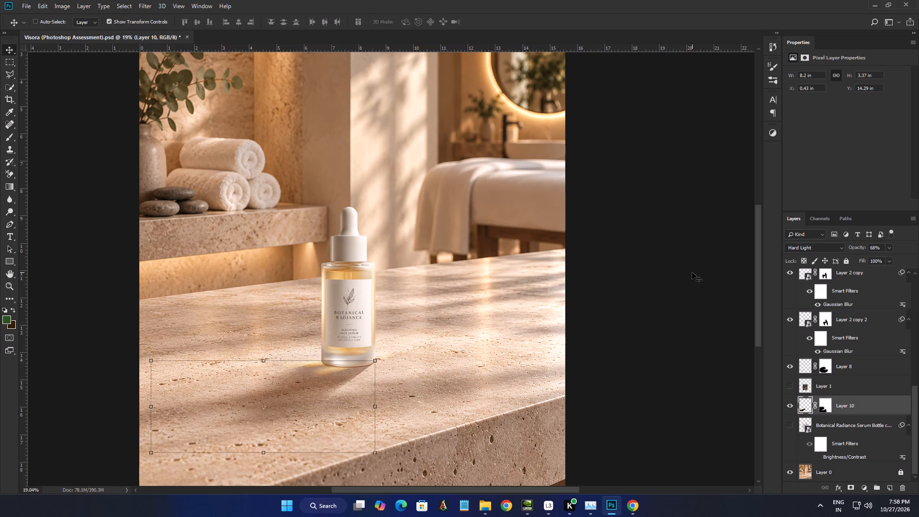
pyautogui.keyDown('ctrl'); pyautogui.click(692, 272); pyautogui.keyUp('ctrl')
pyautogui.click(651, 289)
# Compare the shadow at 100% and 68% opacity by stepping back and forth through the edit history, keeping the lighter version.
pyautogui.hotkey('ctrl', 'shift', 'z')
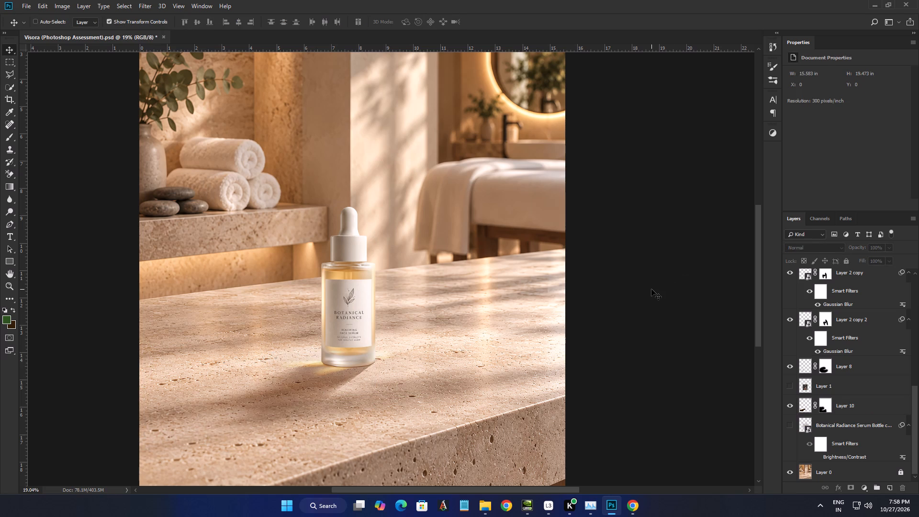
pyautogui.hotkey('ctrl', 'alt', 'z')
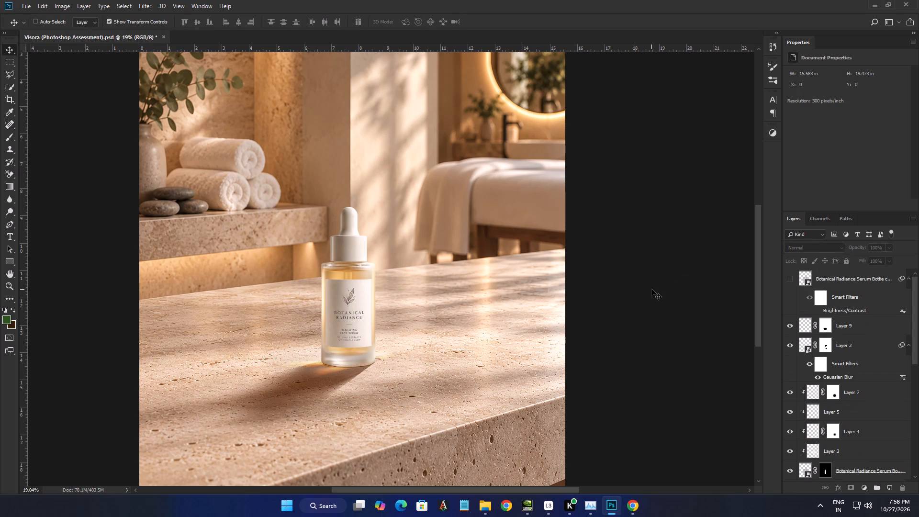
pyautogui.hotkey('ctrl', 'z')
pyautogui.hotkey('ctrl', 'z')
pyautogui.hotkey('ctrl', 'z')
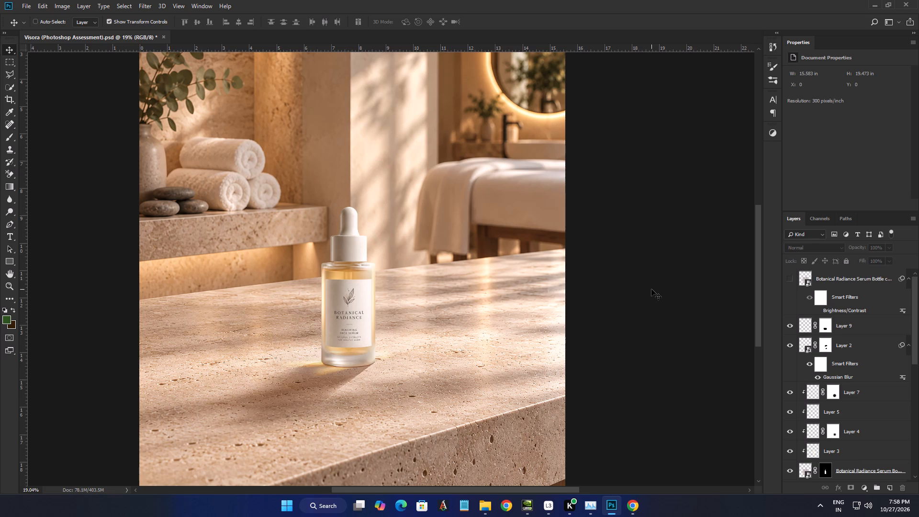
pyautogui.hotkey('ctrl', 'z')
pyautogui.hotkey('ctrl', 'z')
pyautogui.hotkey('ctrl', 'alt', 'space')
pyautogui.hotkey('ctrl', 'alt', 'z')
pyautogui.hotkey('ctrl', 'alt', 'z')
pyautogui.hotkey('ctrl', 'z')
pyautogui.hotkey('ctrl', 'z')
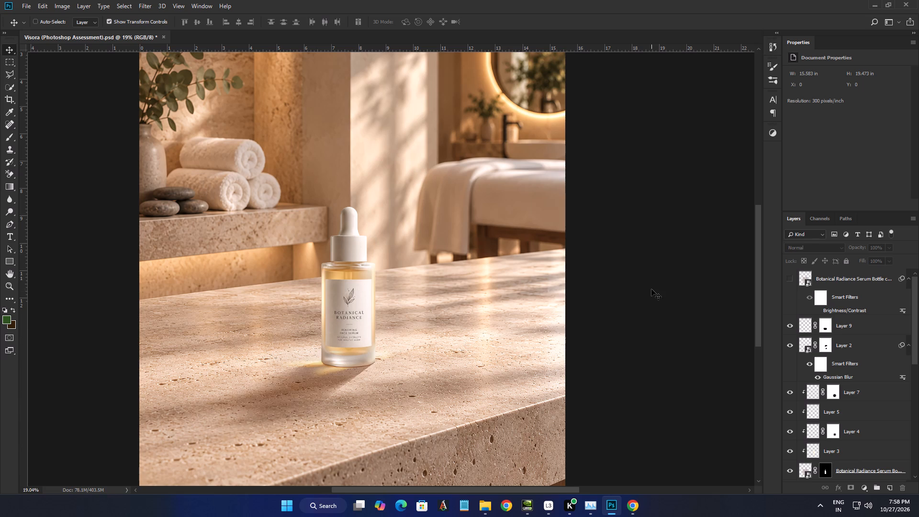
pyautogui.hotkey('ctrl', 'z')
pyautogui.click(651, 289)
pyautogui.keyDown('alt'); pyautogui.scroll(1, 294, 404); pyautogui.keyUp('alt')
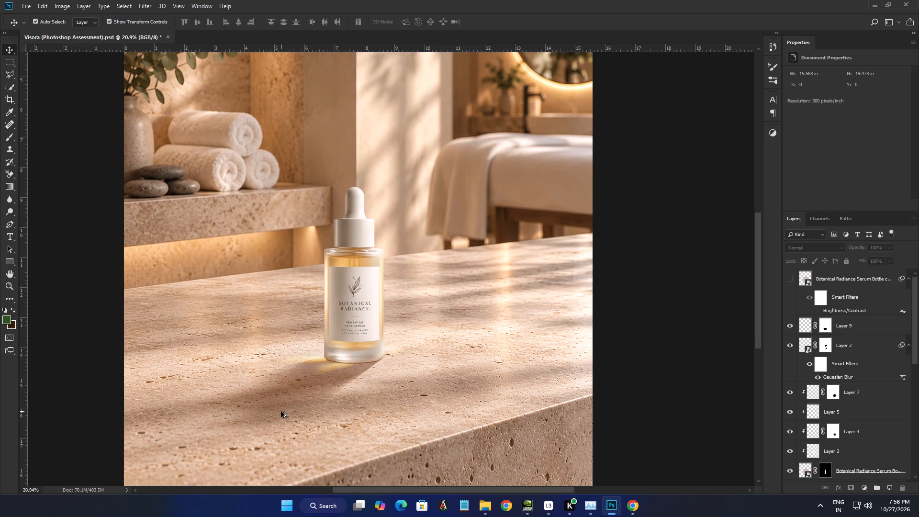
# Paint black with a 90 px brush on the Layer 2 copy 2 mask to reduce the yellow glow around the bottle's base.
pyautogui.keyDown('alt'); pyautogui.scroll(1, 281, 411); pyautogui.keyUp('alt')
pyautogui.keyDown('alt'); pyautogui.scroll(6, 341, 365); pyautogui.keyUp('alt')
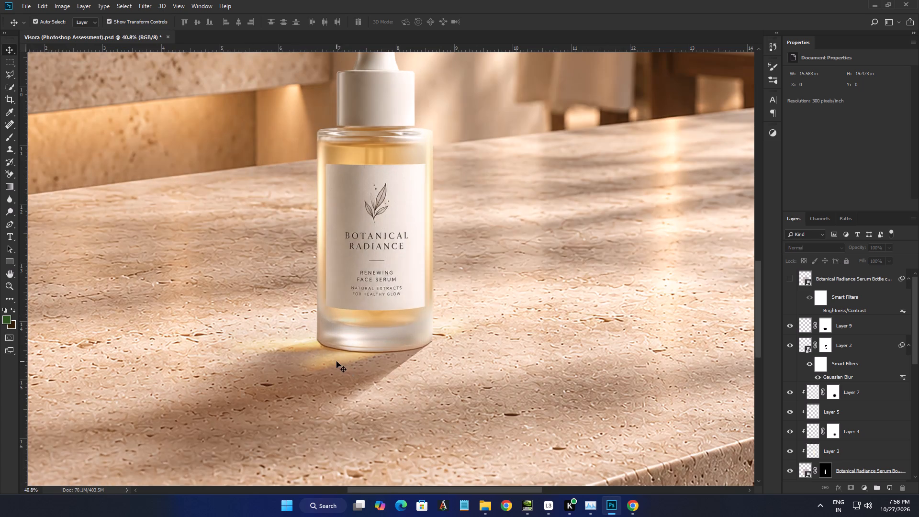
pyautogui.click(336, 361)
pyautogui.click(823, 447)
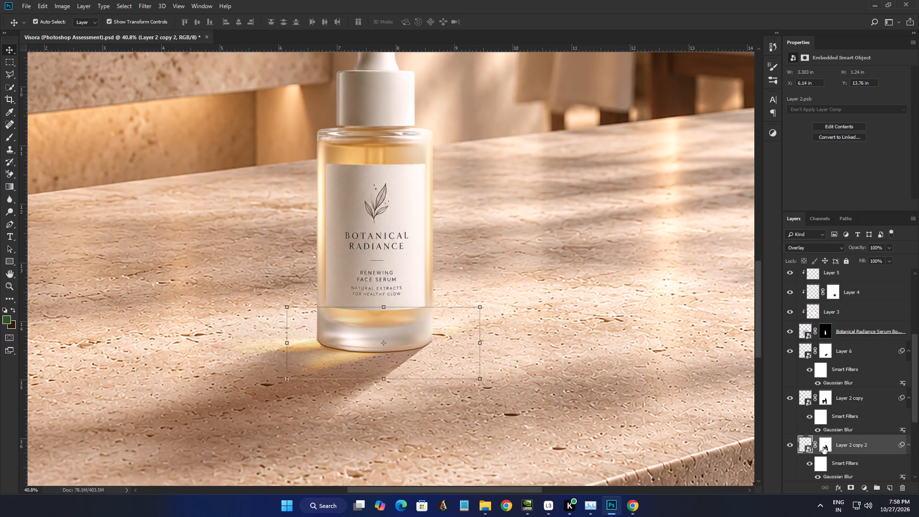
pyautogui.click(8, 136)
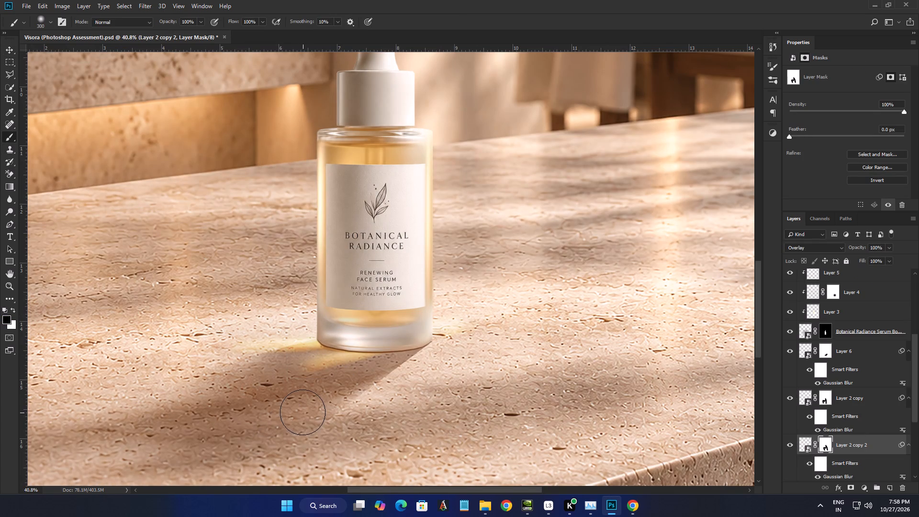
pyautogui.press('[')
pyautogui.press('[')
pyautogui.press('[')
pyautogui.press('[')
pyautogui.press('[')
pyautogui.press('[')
pyautogui.press('[')
pyautogui.moveTo(283, 370); pyautogui.dragTo(348, 340)
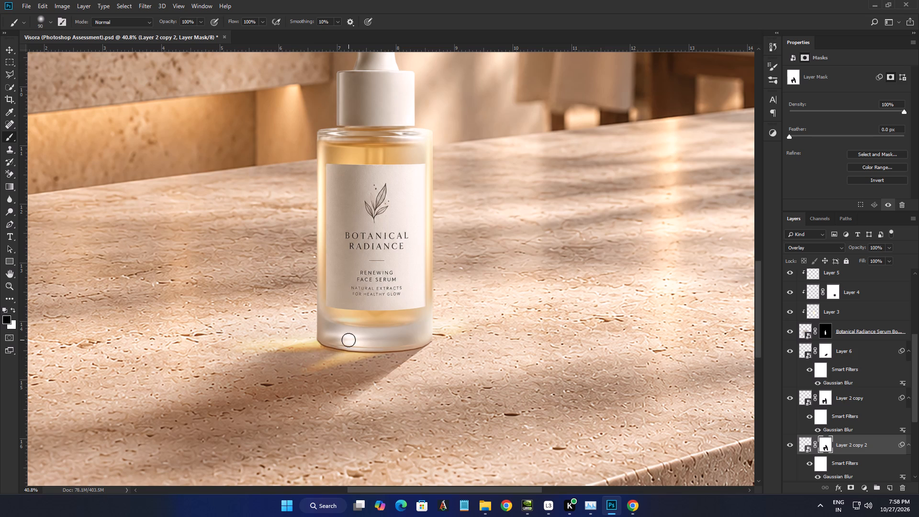
pyautogui.moveTo(348, 340); pyautogui.dragTo(403, 359)
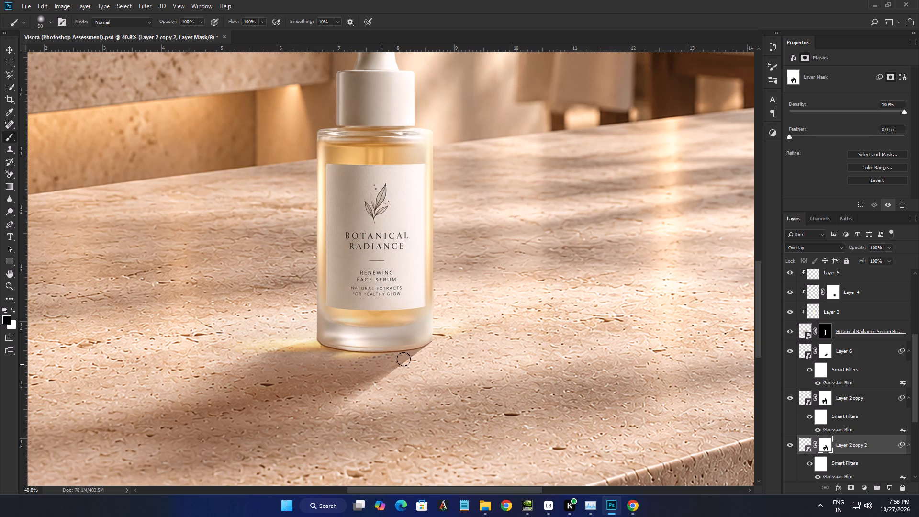
pyautogui.moveTo(403, 359); pyautogui.dragTo(404, 359)
pyautogui.keyDown('alt'); pyautogui.scroll(-8, 339, 388); pyautogui.keyUp('alt')
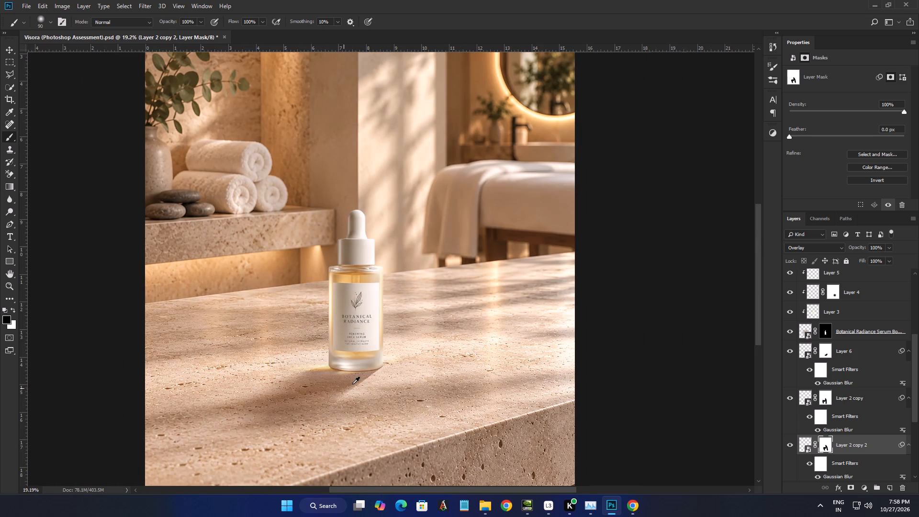
pyautogui.click(8, 51)
pyautogui.click(38, 121)
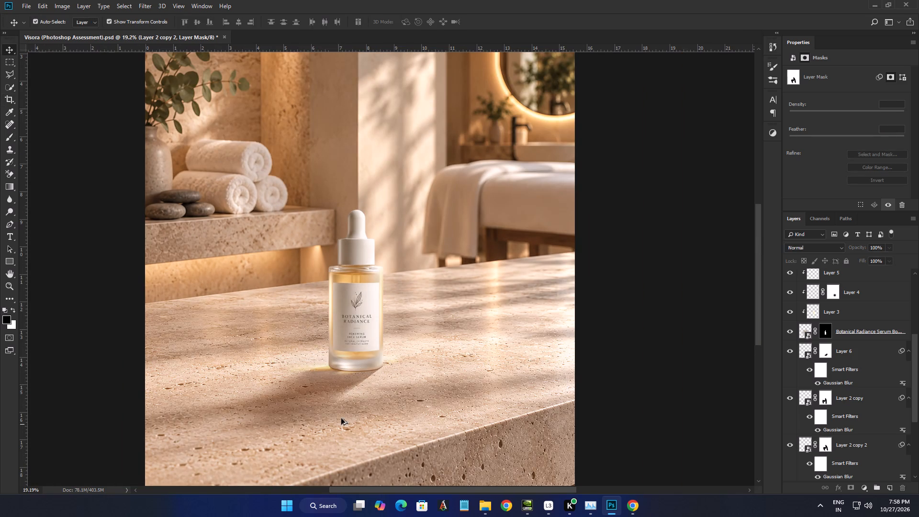
# Nudge the Layer 2 copy 2 glow slightly down and left to X 6.1 in, Y 13.77 in, and deselect it.
pyautogui.keyDown('alt'); pyautogui.scroll(8, 353, 414); pyautogui.keyUp('alt')
pyautogui.click(332, 350)
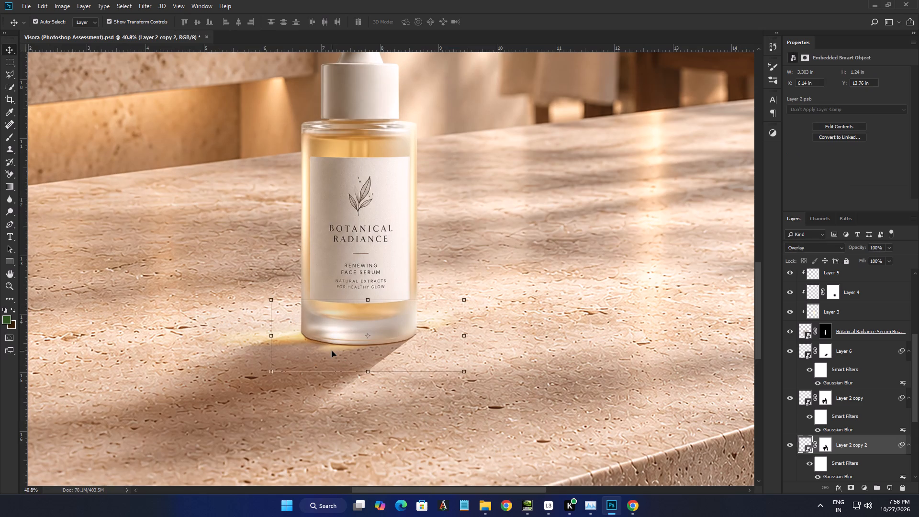
pyautogui.press('Down')
pyautogui.press('Down')
pyautogui.press('Left')
pyautogui.press('Left')
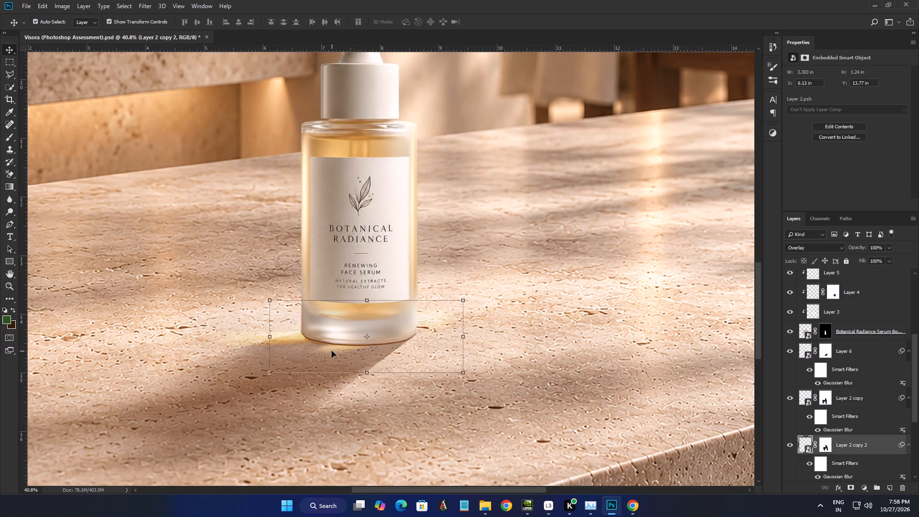
pyautogui.press('Left')
pyautogui.press('Left')
pyautogui.click(179, 210)
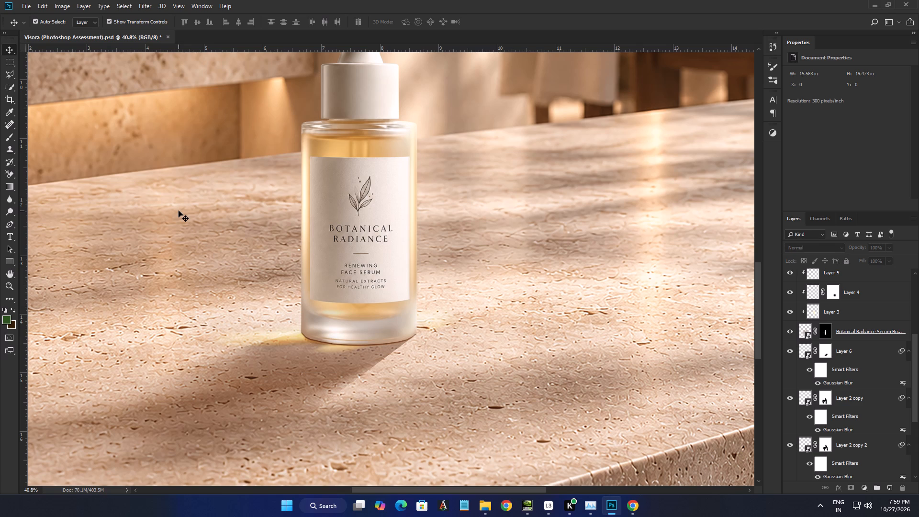
# Examine the bottle's base glow and cast shadow in the full composition and up close.
pyautogui.keyDown('alt'); pyautogui.scroll(-7, 384, 365); pyautogui.keyUp('alt')
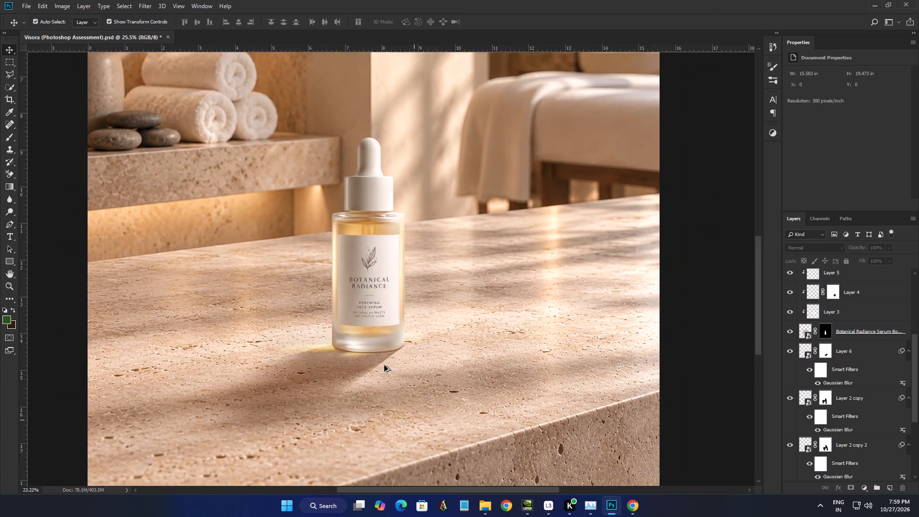
pyautogui.keyDown('alt'); pyautogui.scroll(-1, 384, 365); pyautogui.keyUp('alt')
pyautogui.press('space')
pyautogui.press('space')
pyautogui.press('space')
pyautogui.press('space')
pyautogui.press('space')
pyautogui.press('space')
pyautogui.press('space')
pyautogui.press('space')
pyautogui.press('space')
pyautogui.press('space')
pyautogui.press('space')
pyautogui.press('space')
pyautogui.press('space')
pyautogui.press('space')
pyautogui.press('space')
pyautogui.press('space')
pyautogui.press('space')
pyautogui.press('space')
pyautogui.moveTo(662, 326); pyautogui.dragTo(615, 345)
pyautogui.keyDown('alt'); pyautogui.scroll(-2, 615, 345); pyautogui.keyUp('alt')
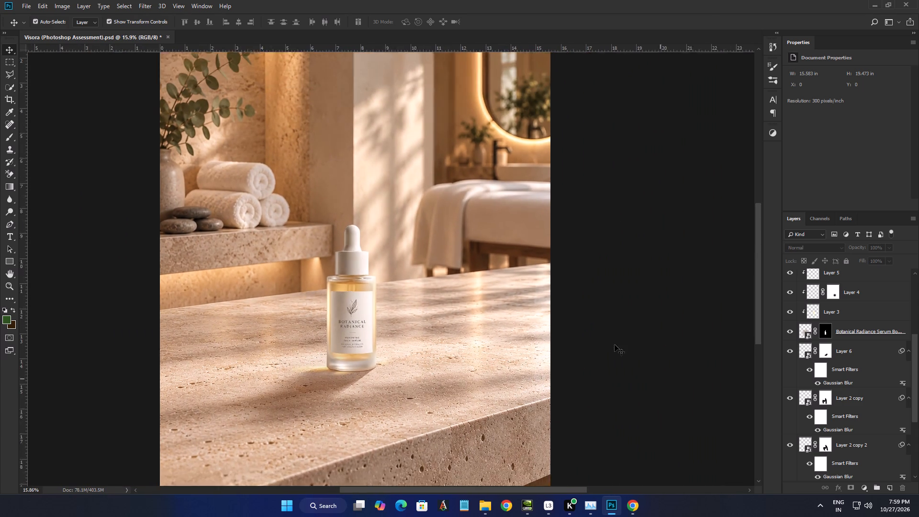
pyautogui.keyDown('alt'); pyautogui.scroll(-2, 615, 345); pyautogui.keyUp('alt')
pyautogui.press('space')
pyautogui.press('space')
pyautogui.moveTo(656, 339); pyautogui.dragTo(616, 339)
pyautogui.keyDown('alt'); pyautogui.scroll(1, 449, 339); pyautogui.keyUp('alt')
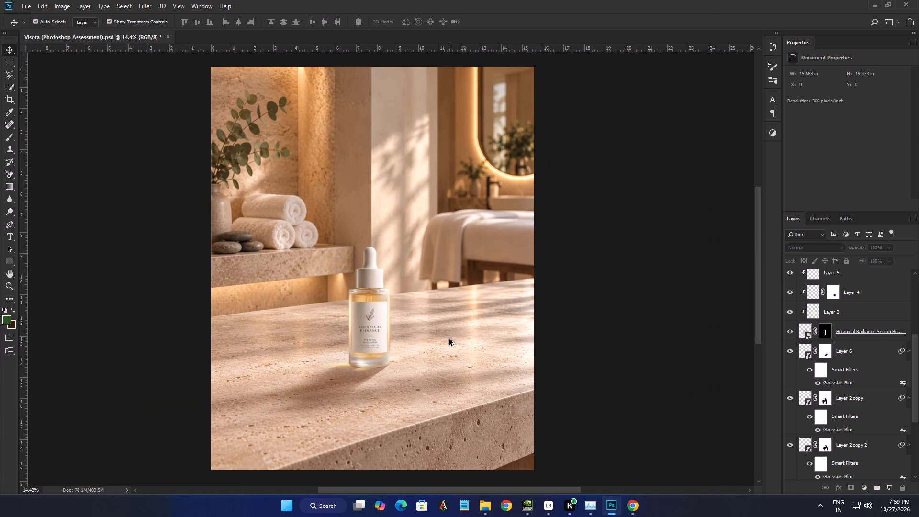
pyautogui.keyDown('alt'); pyautogui.scroll(-1, 452, 337); pyautogui.keyUp('alt')
pyautogui.keyDown('alt'); pyautogui.scroll(-1, 381, 301); pyautogui.keyUp('alt')
pyautogui.keyDown('alt'); pyautogui.scroll(8, 381, 301); pyautogui.keyUp('alt')
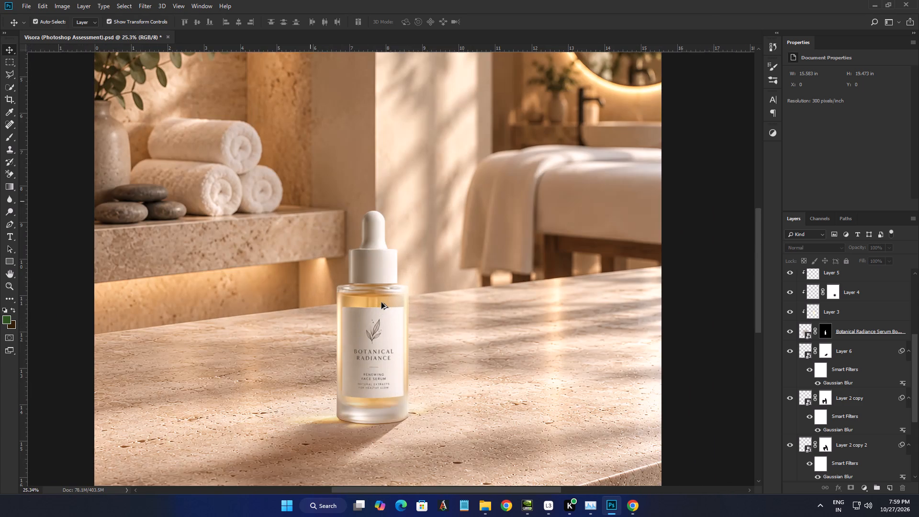
pyautogui.keyDown('alt'); pyautogui.scroll(1, 373, 321); pyautogui.keyUp('alt')
pyautogui.keyDown('alt'); pyautogui.scroll(-4, 373, 321); pyautogui.keyUp('alt')
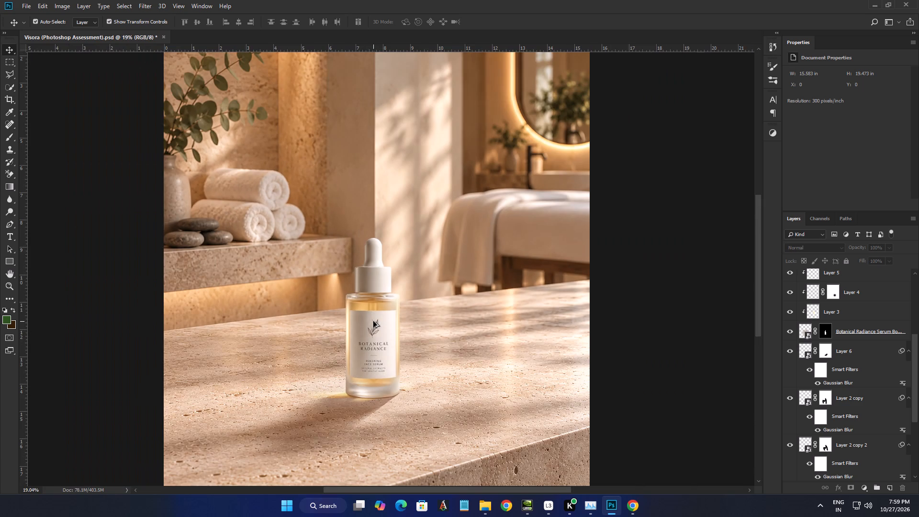
pyautogui.keyDown('alt'); pyautogui.scroll(8, 397, 403); pyautogui.keyUp('alt')
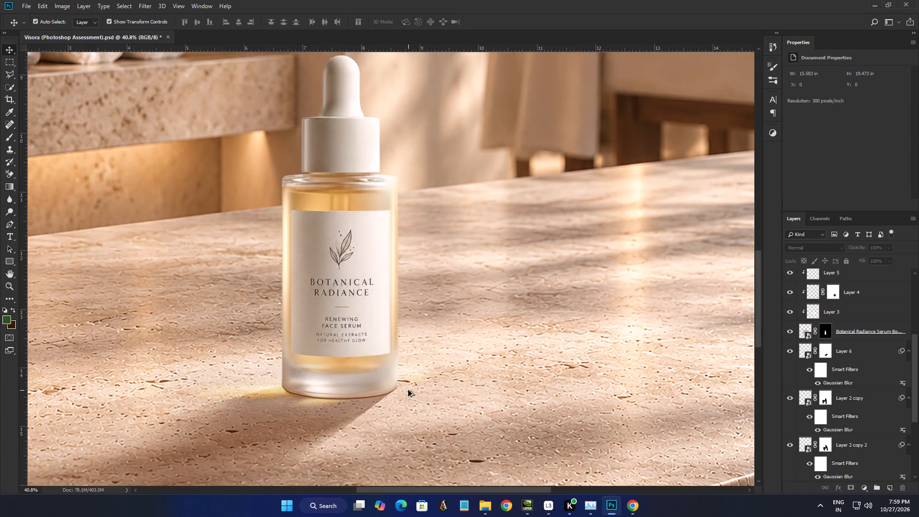
pyautogui.keyDown('alt'); pyautogui.scroll(-8, 408, 390); pyautogui.keyUp('alt')
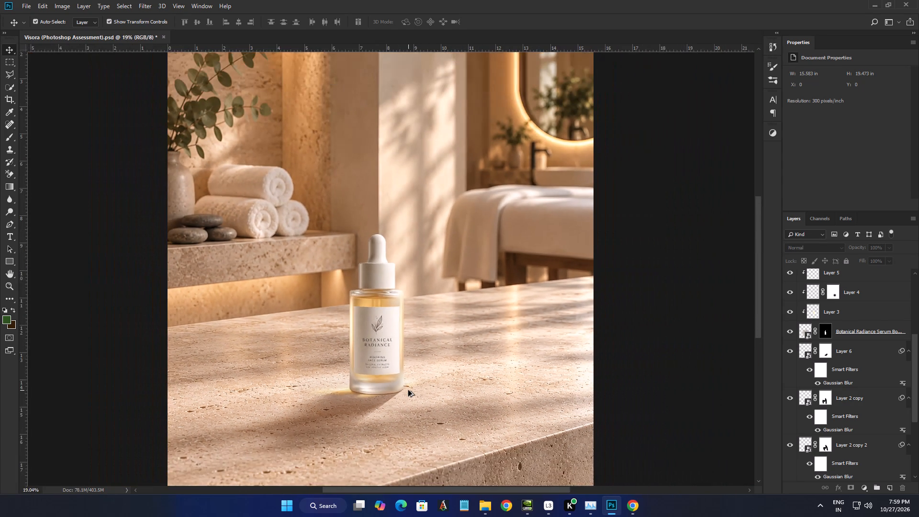
pyautogui.keyDown('alt'); pyautogui.scroll(-4, 408, 390); pyautogui.keyUp('alt')
pyautogui.click(605, 333)
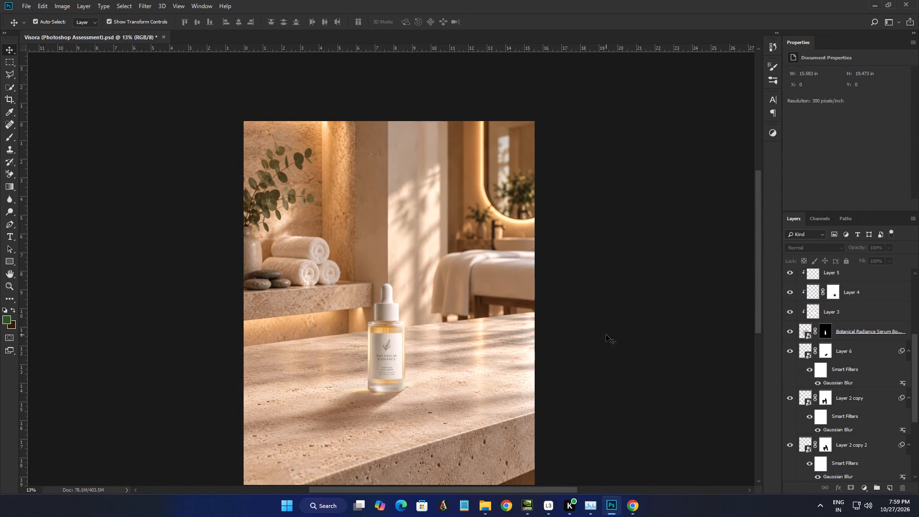
pyautogui.press('space')
pyautogui.press('space')
pyautogui.press('space')
pyautogui.press('space')
pyautogui.press('space')
pyautogui.press('space')
pyautogui.press('space')
pyautogui.press('space')
pyautogui.press('space')
pyautogui.press('space')
pyautogui.press('space')
pyautogui.press('space')
pyautogui.press('space')
pyautogui.press('space')
pyautogui.press('space')
pyautogui.press('space')
pyautogui.press('space')
pyautogui.press('space')
pyautogui.press('space')
pyautogui.press('space')
pyautogui.moveTo(630, 357); pyautogui.dragTo(618, 349)
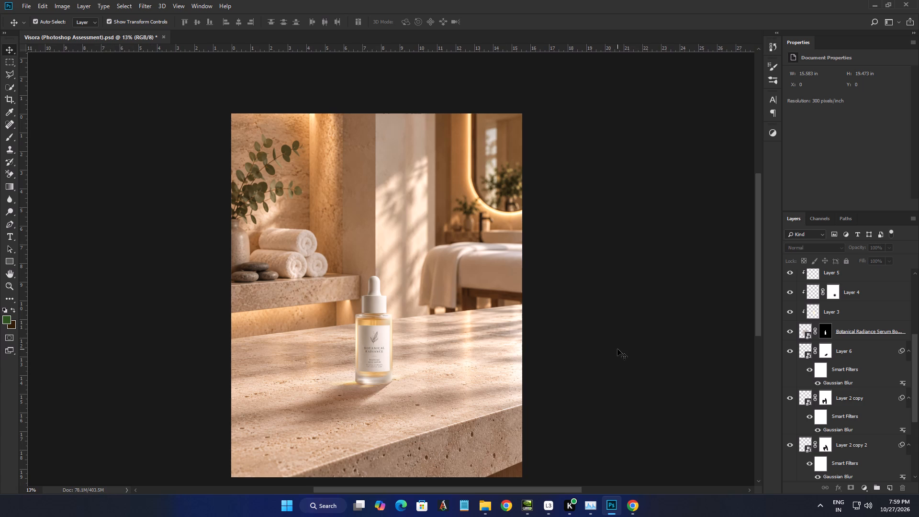
pyautogui.scroll(-3, 617, 349)
# Save the Visora (Photoshop Assessment) document.
pyautogui.hotkey('ctrl', 's')
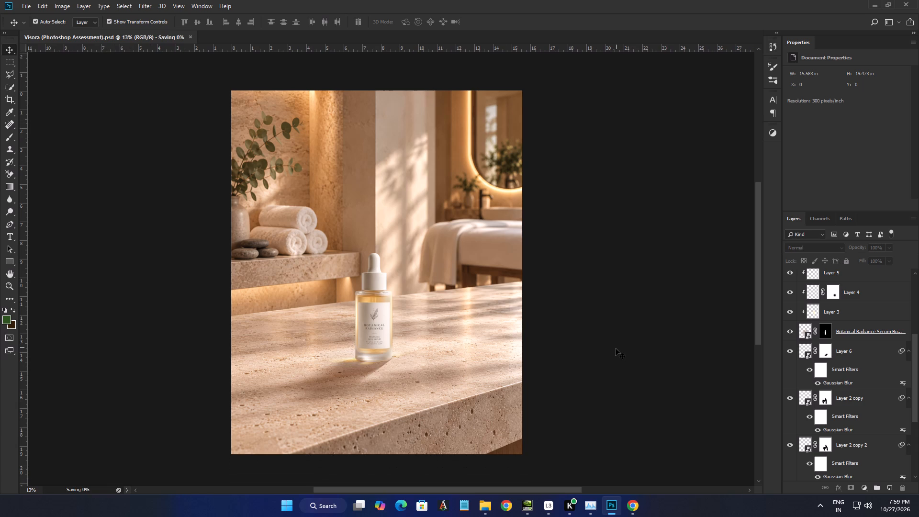
# Delete the hidden Botanical Radiance Serum Bottle copy 2 layer at the top of the layer stack.
pyautogui.keyDown('alt'); pyautogui.scroll(1, 538, 326); pyautogui.keyUp('alt')
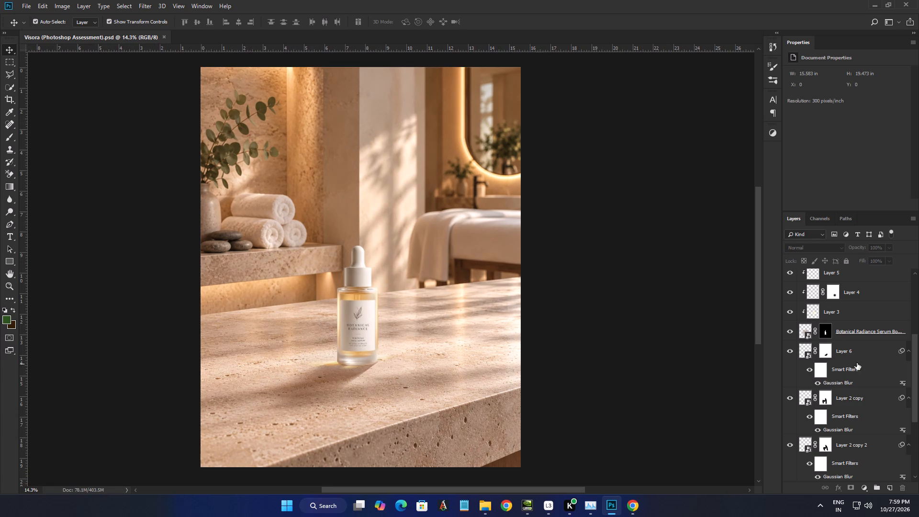
pyautogui.scroll(4, 876, 336)
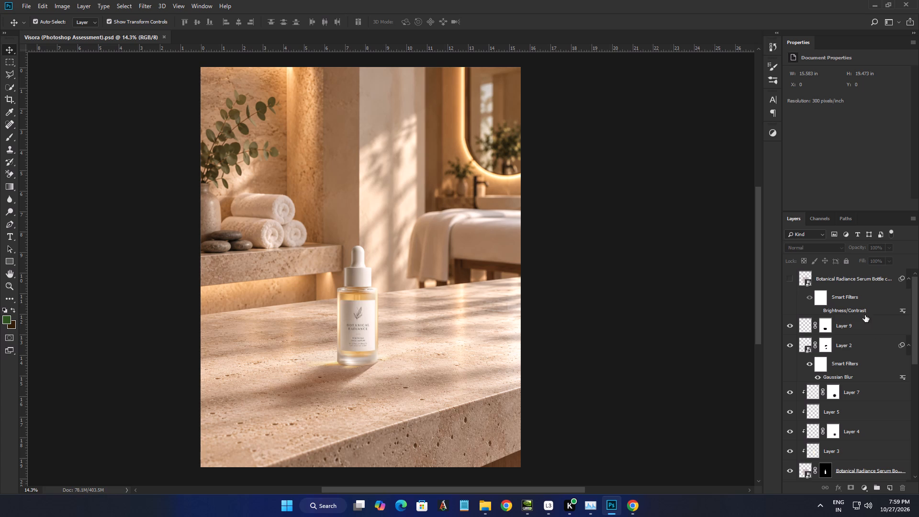
pyautogui.click(859, 285)
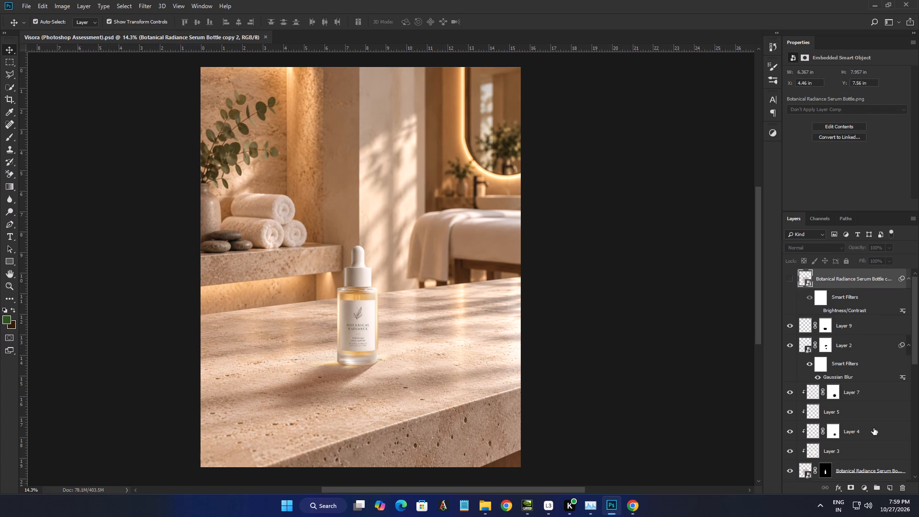
pyautogui.click(902, 490)
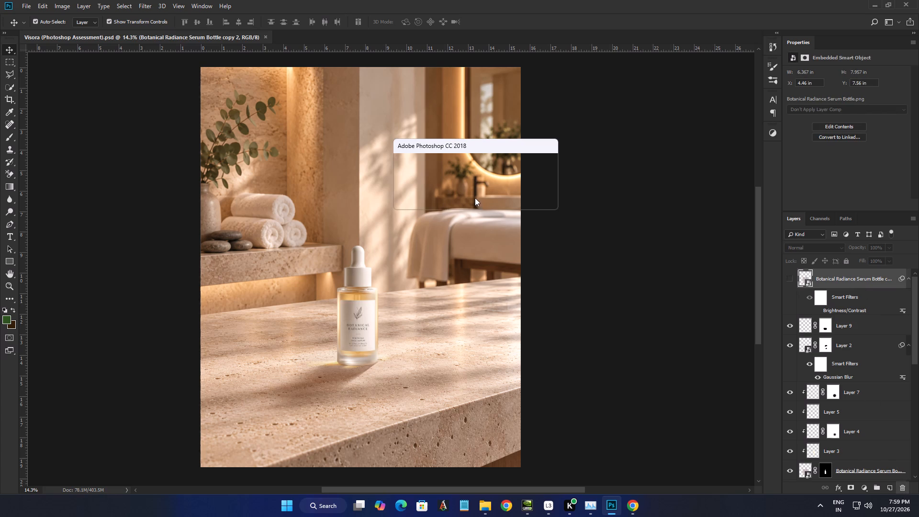
pyautogui.click(460, 187)
# Check Layer 9 by hiding and showing it, and go through Layers 2, 7, 5, 4 and 3 to see what each covers.
pyautogui.click(792, 281)
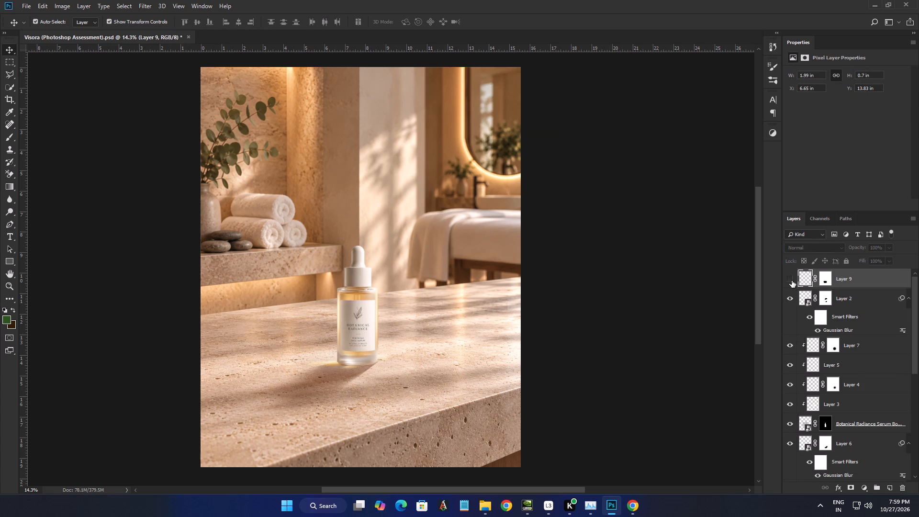
pyautogui.click(792, 281)
pyautogui.click(703, 328)
pyautogui.keyDown('alt'); pyautogui.scroll(4, 337, 395); pyautogui.keyUp('alt')
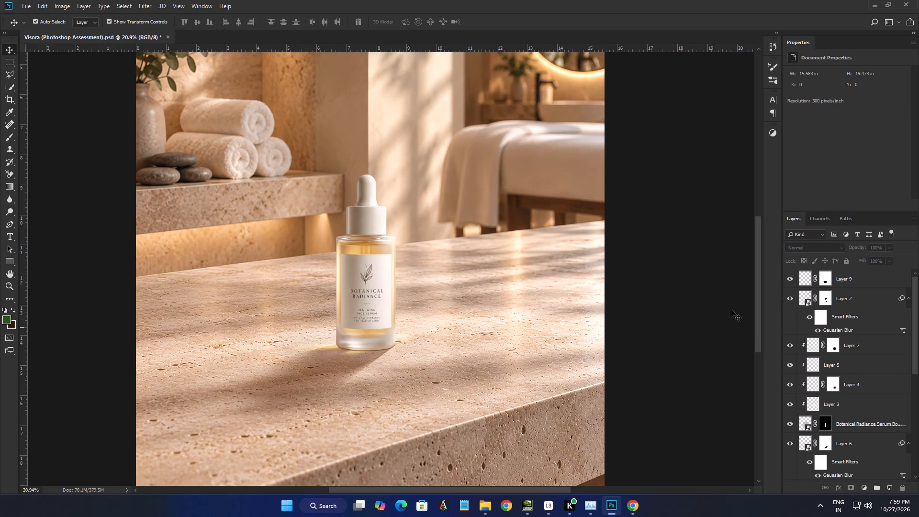
pyautogui.click(806, 295)
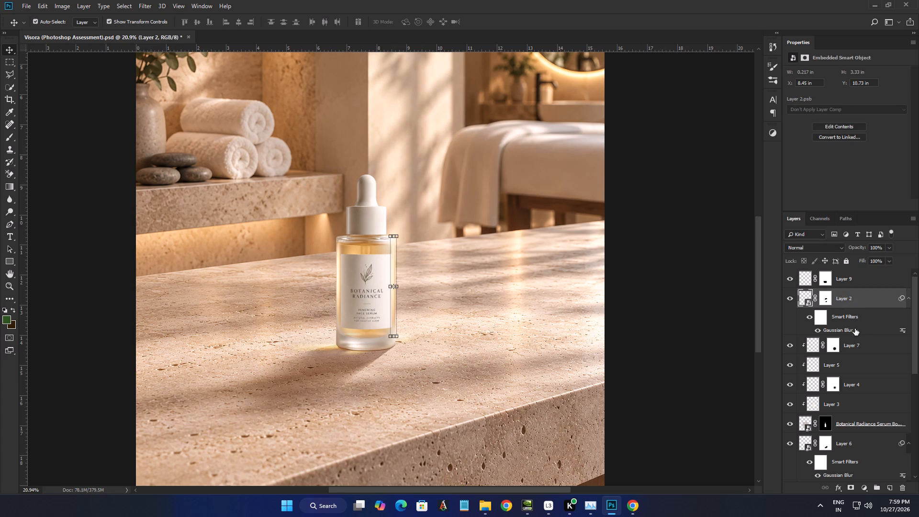
pyautogui.click(863, 348)
pyautogui.click(861, 364)
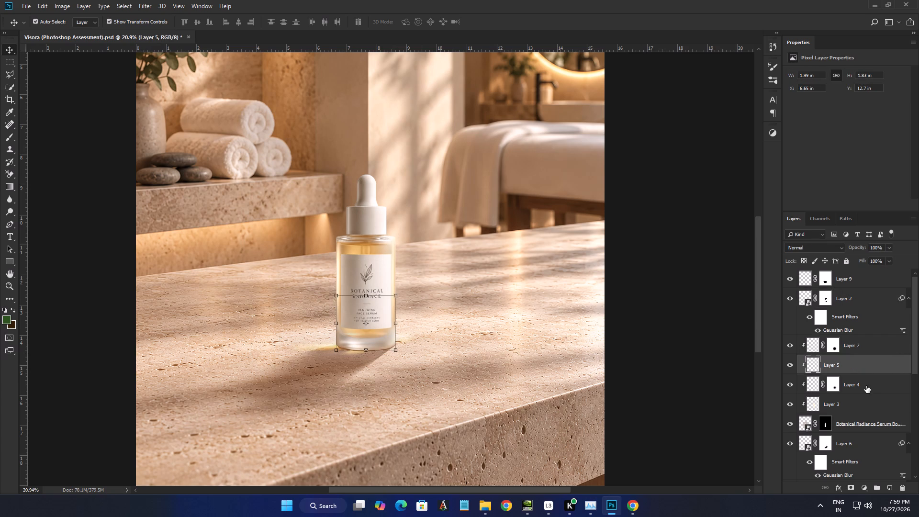
pyautogui.click(866, 386)
pyautogui.click(869, 408)
# Group the layers from Layer 6 down to Layer 8, including Layer 2 copy and Layer 2 copy 2.
pyautogui.click(862, 446)
pyautogui.scroll(-4, 862, 446)
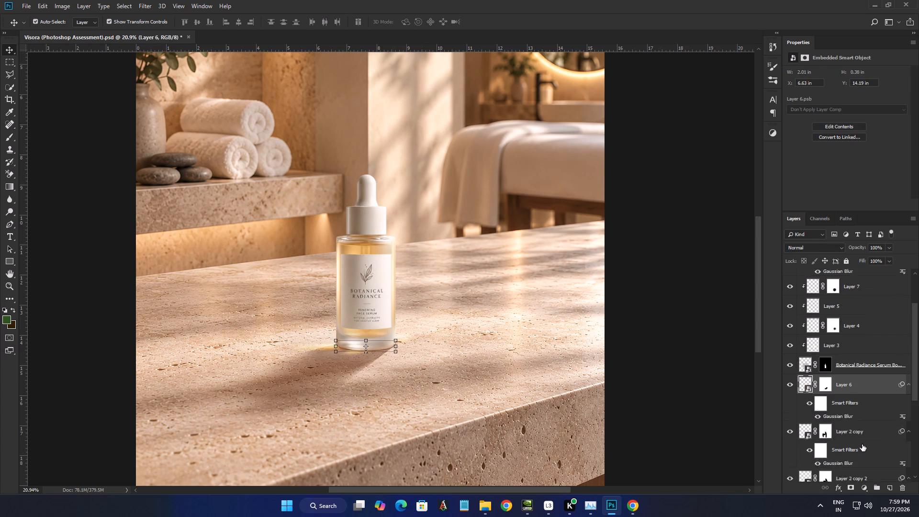
pyautogui.scroll(-4, 862, 444)
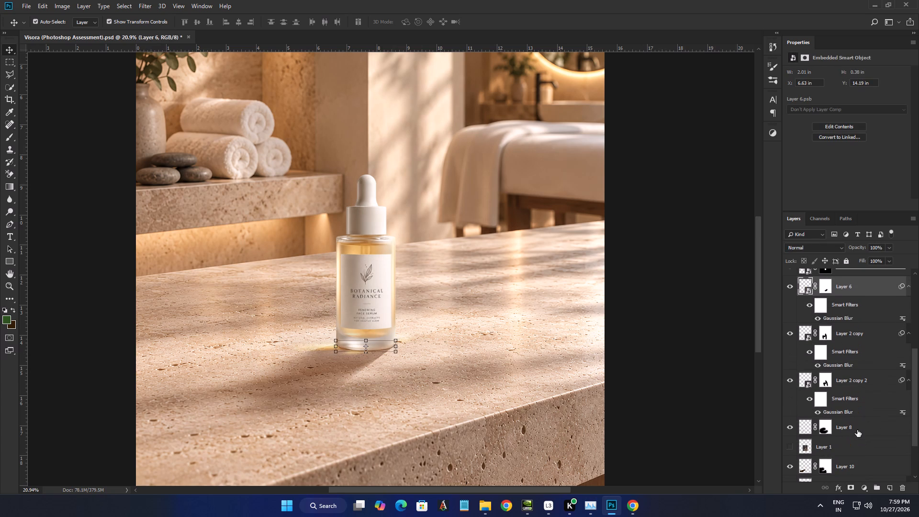
pyautogui.keyDown('shift'); pyautogui.click(855, 426); pyautogui.keyUp('shift')
pyautogui.scroll(-3, 855, 426)
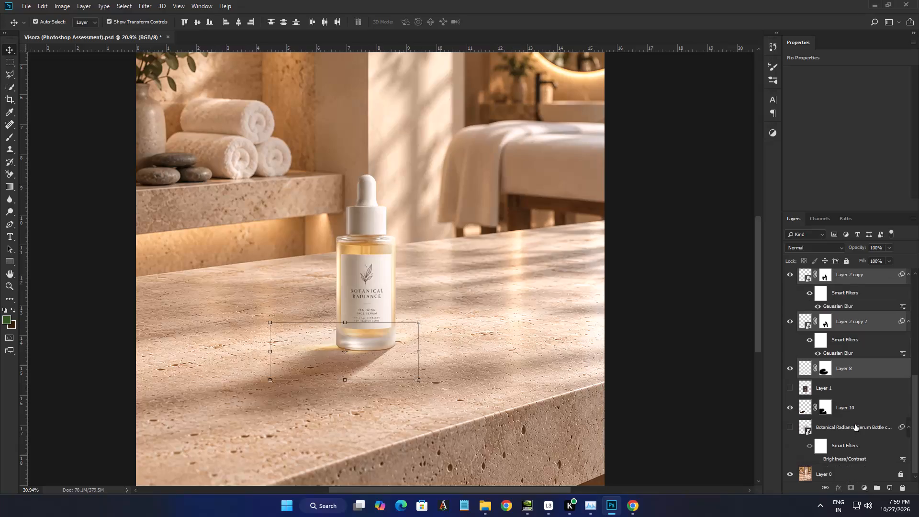
pyautogui.hotkey('ctrl', 'g')
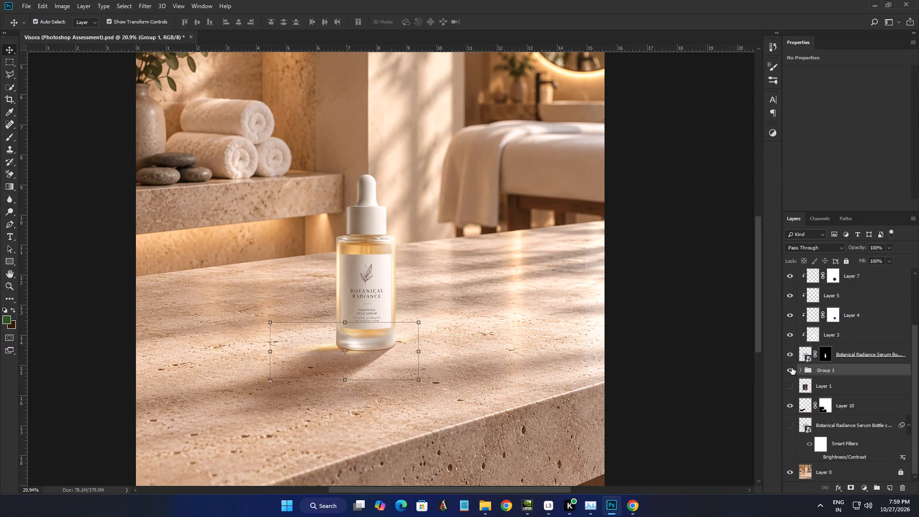
# Compare the bottle's base with and without the new group by repeatedly hiding and showing it.
pyautogui.click(792, 370)
pyautogui.click(792, 370)
pyautogui.click(792, 370)
pyautogui.click(793, 370)
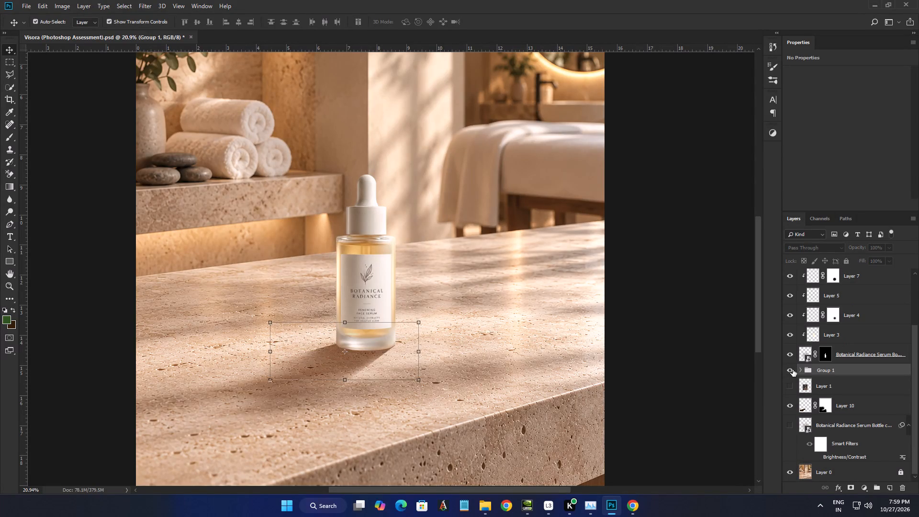
# Undo the grouping of the layers from Layer 6 down to Layer 8.
pyautogui.hotkey('ctrl', 'z')
# Hide and show Layer 2 copy, Layer 6, Layer 2 copy 2 and Layer 8 one by one to examine what each adds around the bottle's base.
pyautogui.scroll(-1, 852, 393)
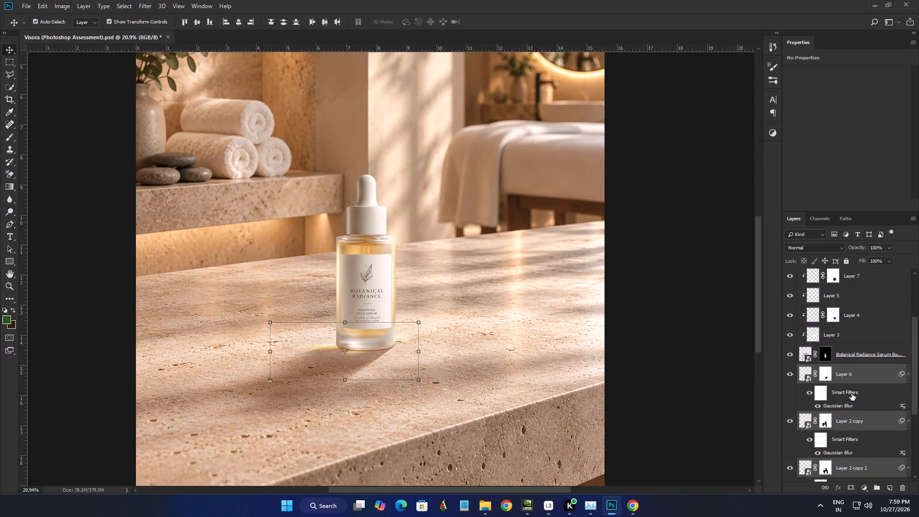
pyautogui.scroll(-1, 852, 393)
pyautogui.click(865, 380)
pyautogui.click(786, 380)
pyautogui.click(786, 380)
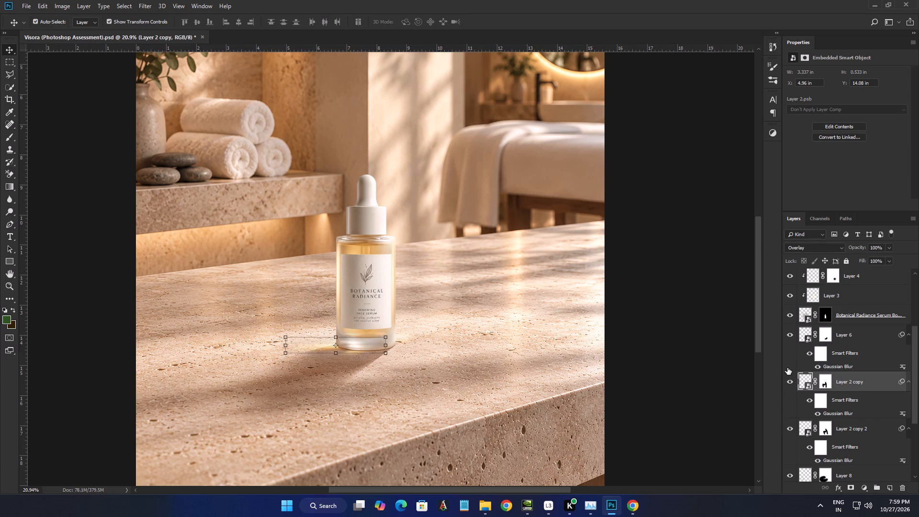
pyautogui.click(789, 336)
pyautogui.click(789, 336)
pyautogui.click(793, 425)
pyautogui.click(794, 426)
pyautogui.scroll(-2, 815, 445)
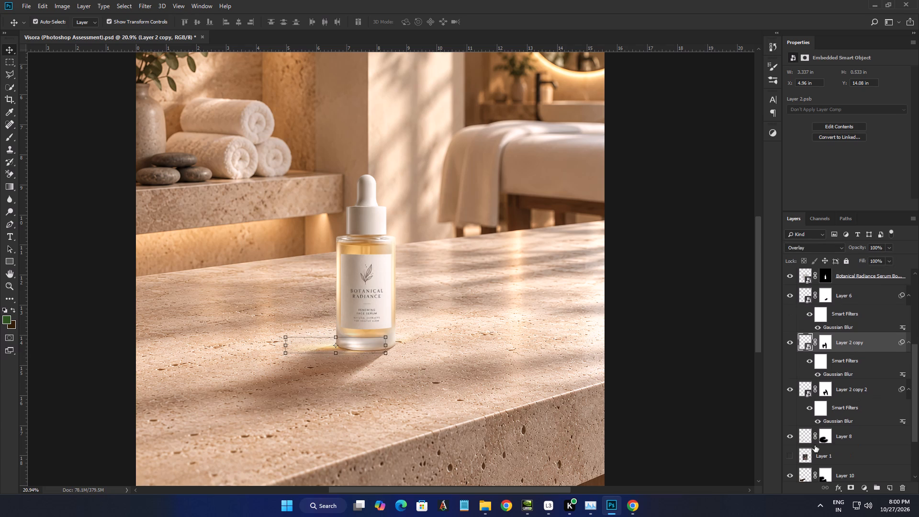
pyautogui.click(793, 436)
pyautogui.click(793, 436)
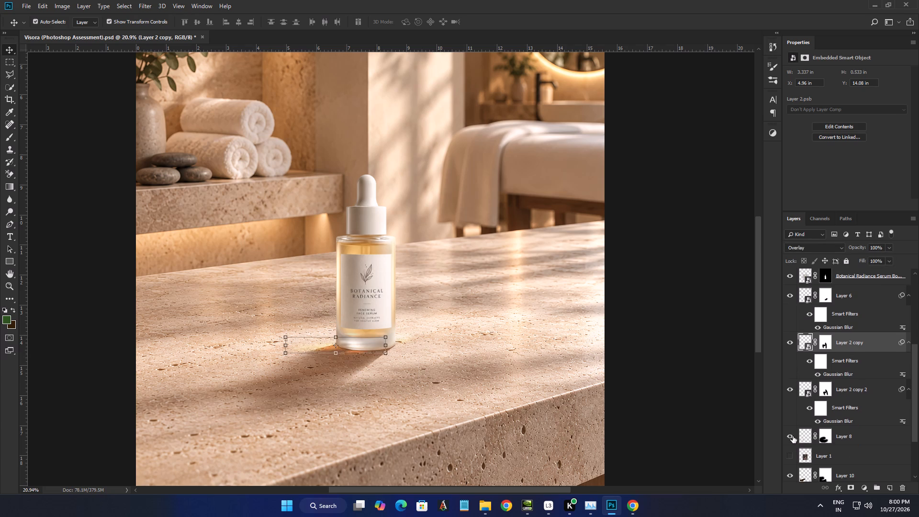
pyautogui.click(793, 436)
pyautogui.click(721, 415)
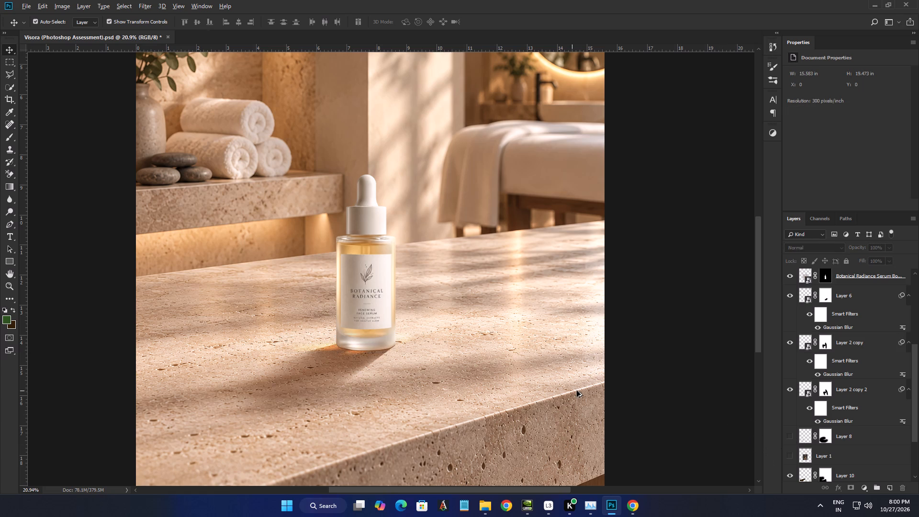
pyautogui.keyDown('alt'); pyautogui.scroll(-3, 578, 391); pyautogui.keyUp('alt')
pyautogui.keyDown('alt'); pyautogui.scroll(2, 472, 383); pyautogui.keyUp('alt')
pyautogui.click(793, 436)
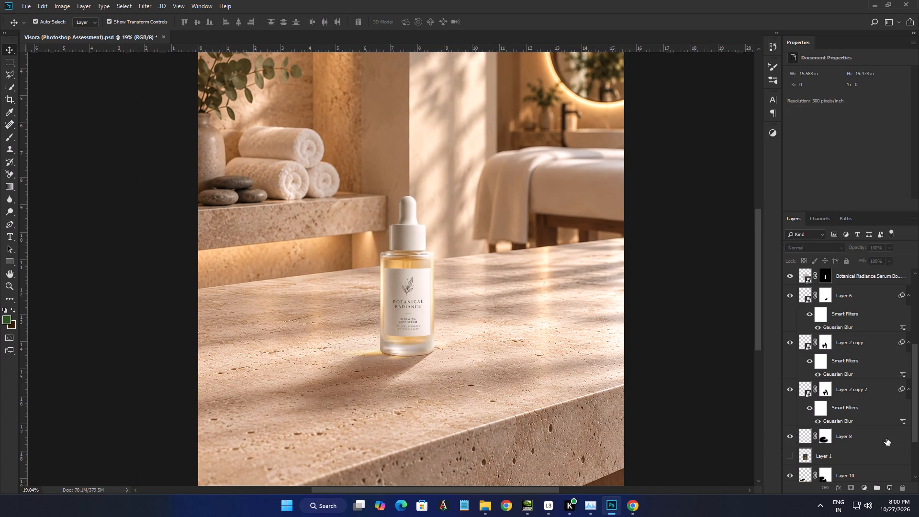
# Set Layer 8's opacity to 74%.
pyautogui.scroll(-2, 887, 444)
pyautogui.click(866, 399)
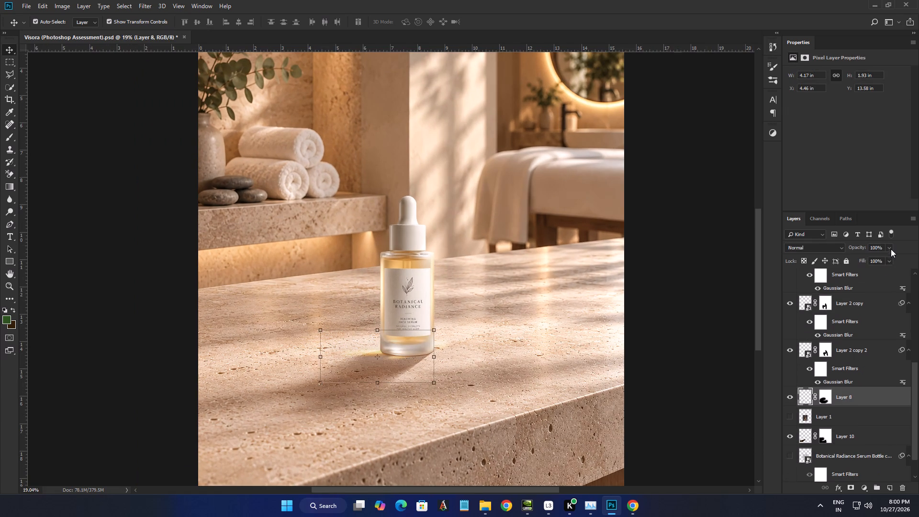
pyautogui.click(891, 246)
pyautogui.click(878, 258)
pyautogui.click(699, 413)
# Check the hidden Layer 1 by toggling its visibility, and delete that layer.
pyautogui.click(848, 422)
pyautogui.click(790, 416)
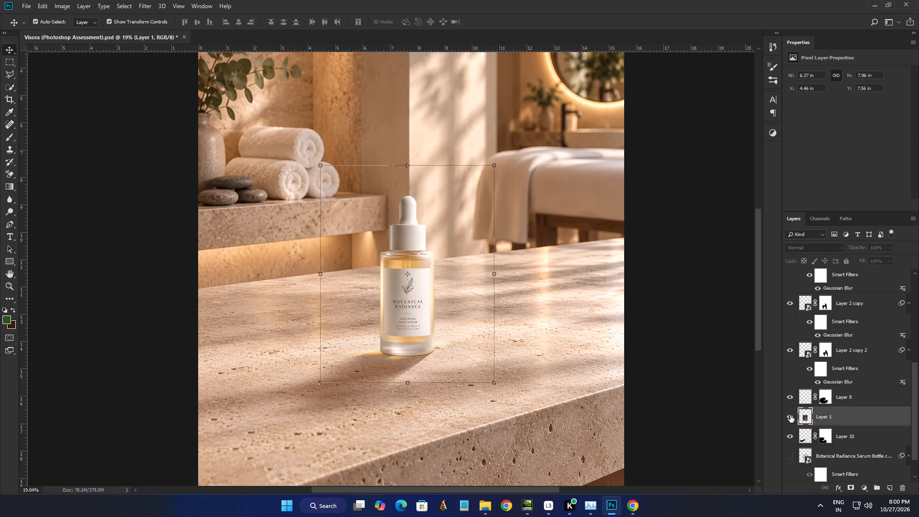
pyautogui.click(790, 416)
pyautogui.click(902, 488)
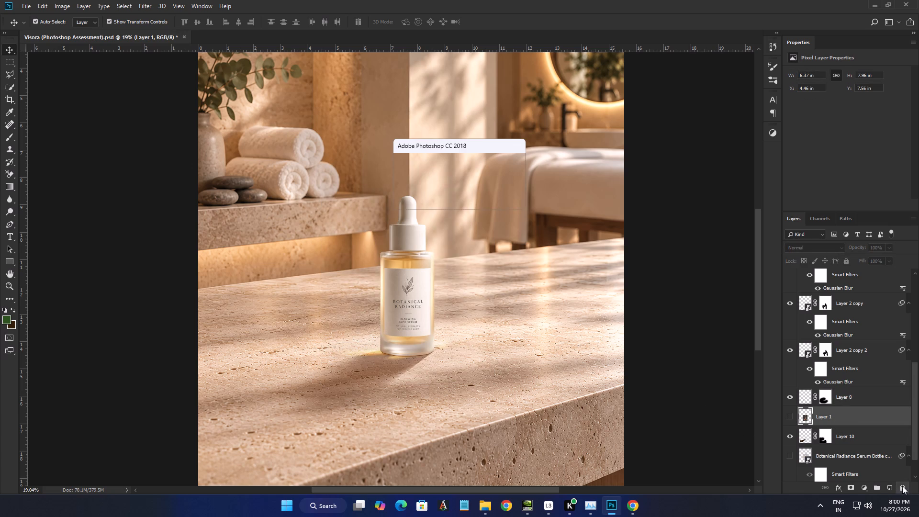
pyautogui.click(447, 185)
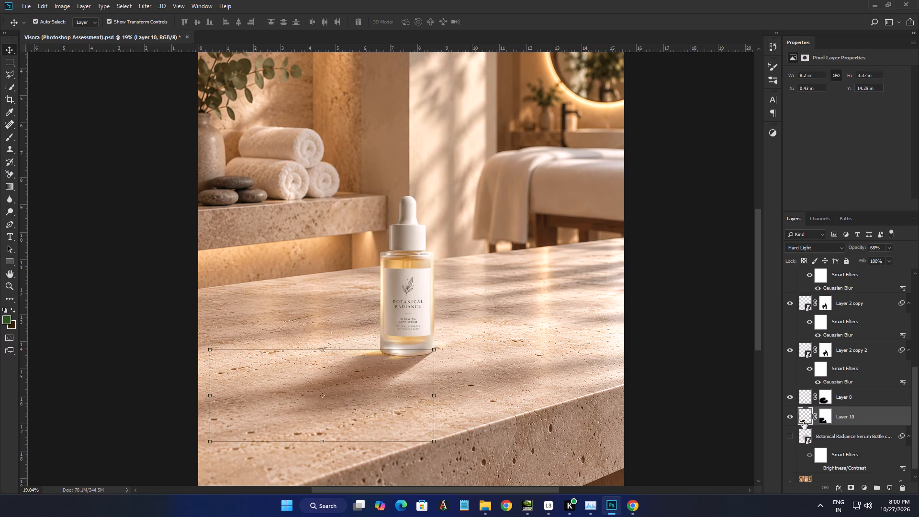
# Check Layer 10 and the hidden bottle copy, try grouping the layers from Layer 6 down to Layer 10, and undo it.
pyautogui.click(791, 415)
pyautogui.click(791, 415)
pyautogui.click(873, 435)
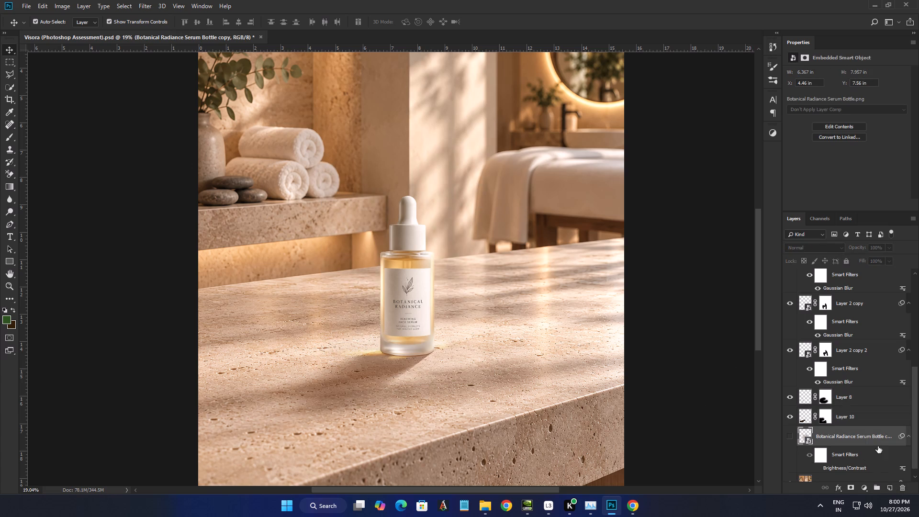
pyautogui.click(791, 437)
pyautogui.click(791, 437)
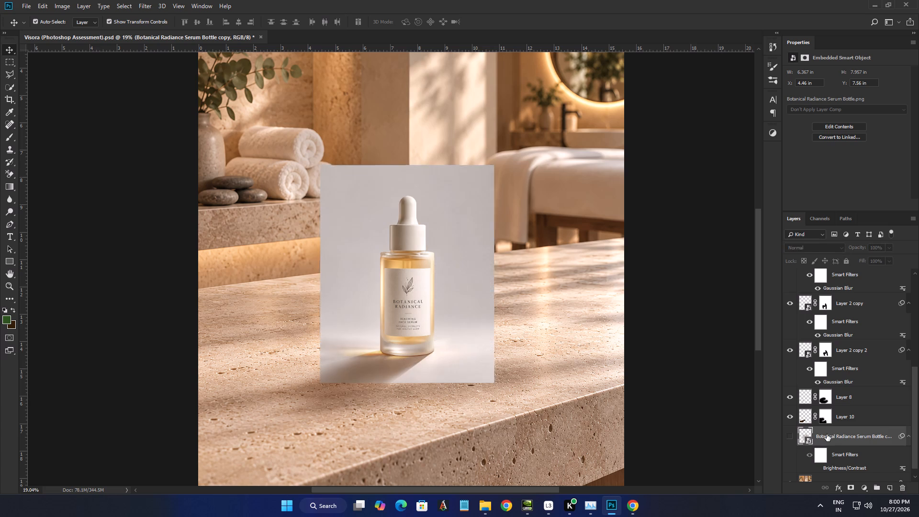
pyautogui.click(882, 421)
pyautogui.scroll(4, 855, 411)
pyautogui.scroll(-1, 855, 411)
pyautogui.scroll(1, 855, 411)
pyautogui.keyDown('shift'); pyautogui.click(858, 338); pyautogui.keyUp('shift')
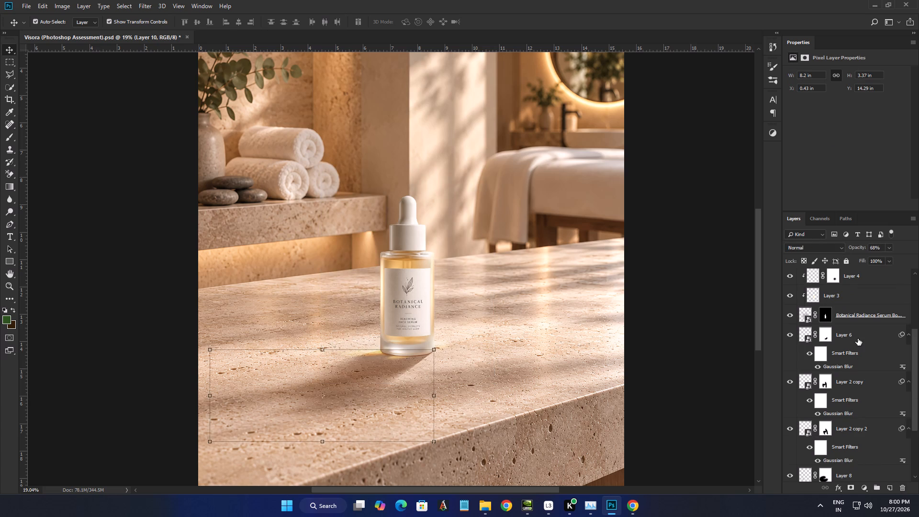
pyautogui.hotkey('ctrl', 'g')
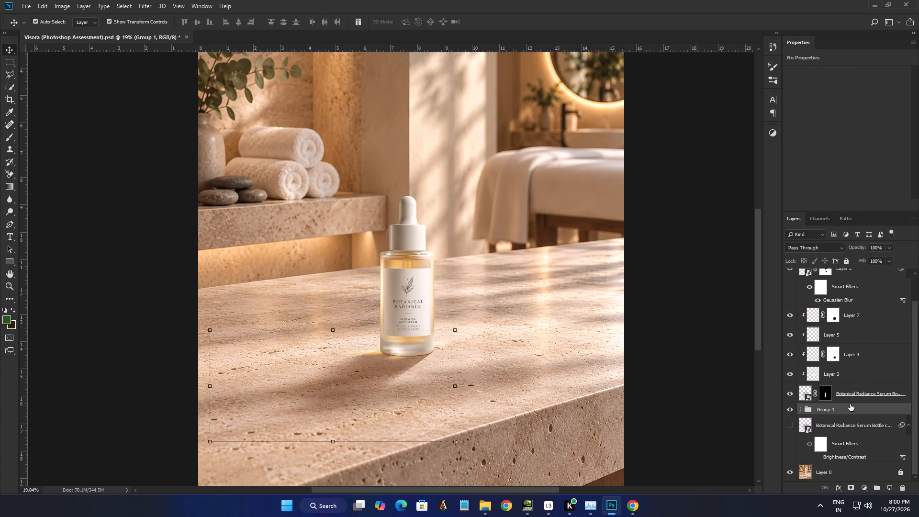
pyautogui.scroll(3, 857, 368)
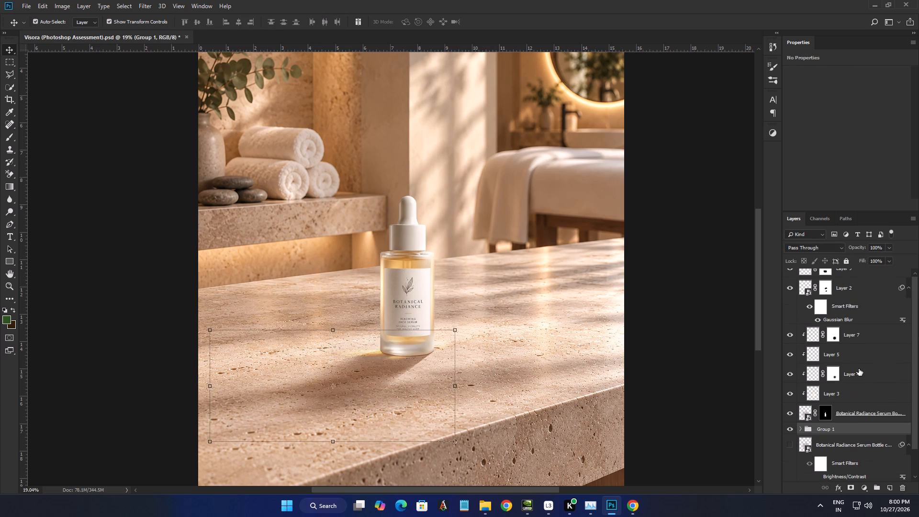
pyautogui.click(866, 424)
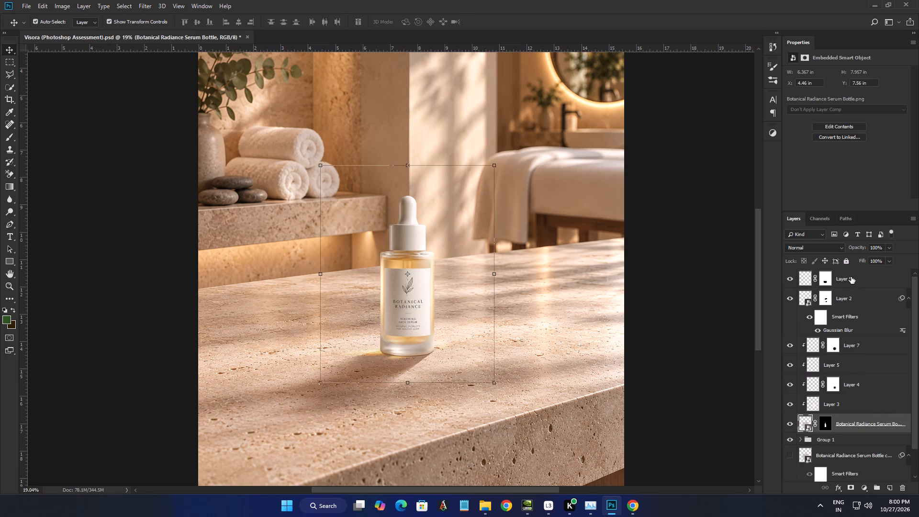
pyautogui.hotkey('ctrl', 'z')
# Group all bottle, glow and shadow layers from Layer 9 down to Layer 10, leaving out the hidden bottle copy and Layer 0.
pyautogui.scroll(-7, 871, 393)
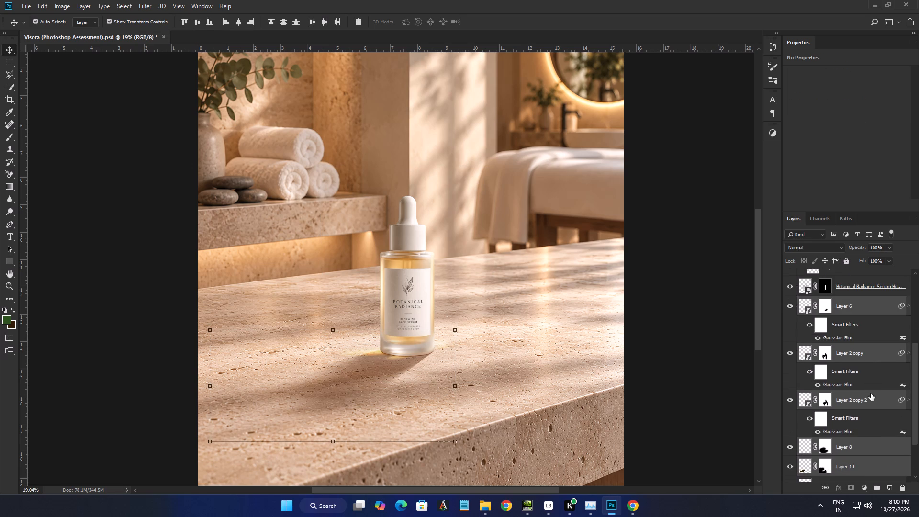
pyautogui.scroll(-4, 871, 393)
pyautogui.click(861, 405)
pyautogui.scroll(-1, 861, 403)
pyautogui.scroll(6, 861, 403)
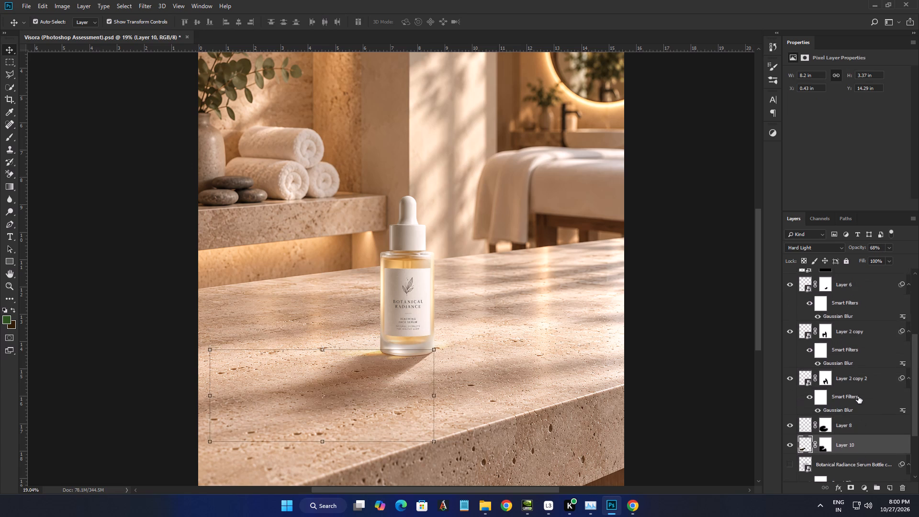
pyautogui.scroll(8, 858, 396)
pyautogui.keyDown('shift'); pyautogui.click(849, 274); pyautogui.keyUp('shift')
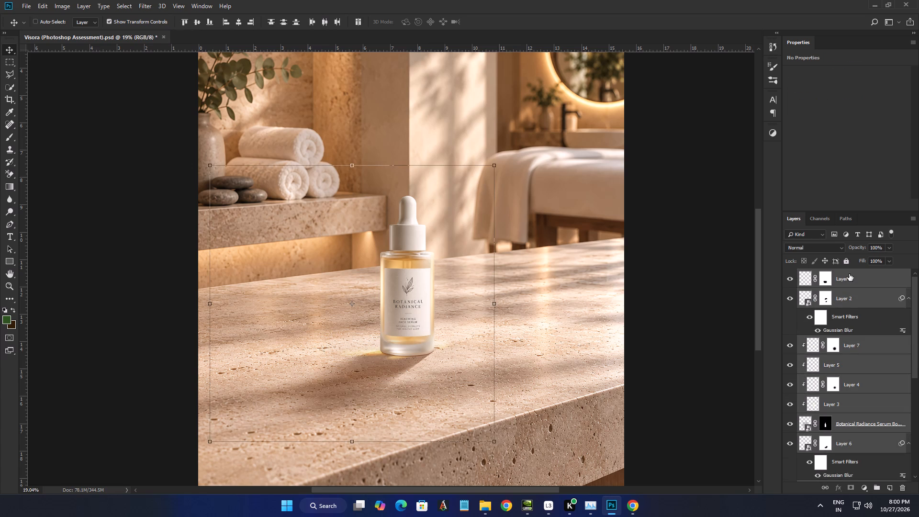
pyautogui.hotkey('ctrl', 'g')
# Compare the whole spa scene with and without the new group by hiding and showing it.
pyautogui.click(789, 279)
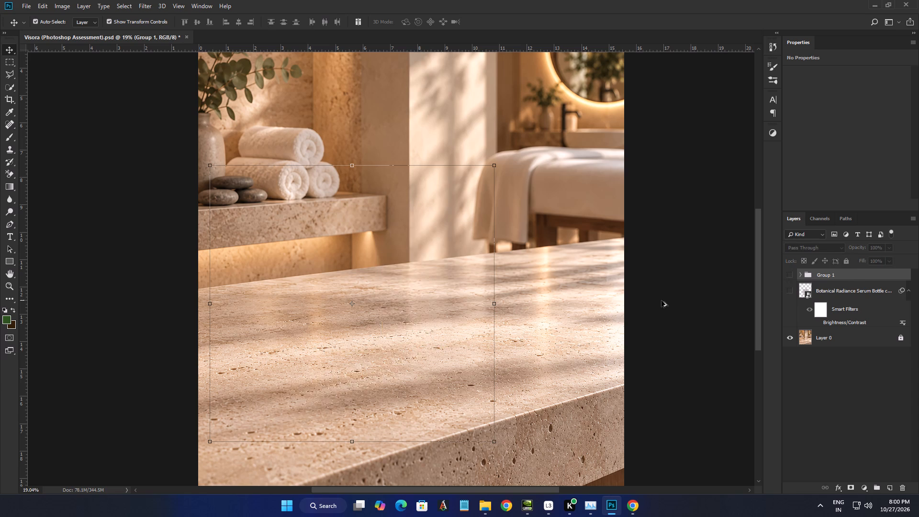
pyautogui.keyDown('alt'); pyautogui.scroll(-4, 661, 301); pyautogui.keyUp('alt')
pyautogui.click(792, 274)
pyautogui.press('space')
pyautogui.press('space')
pyautogui.press('space')
pyautogui.press('space')
pyautogui.press('space')
pyautogui.press('space')
pyautogui.press('space')
pyautogui.press('space')
pyautogui.moveTo(680, 197); pyautogui.dragTo(640, 234)
pyautogui.click(640, 234)
pyautogui.click(791, 271)
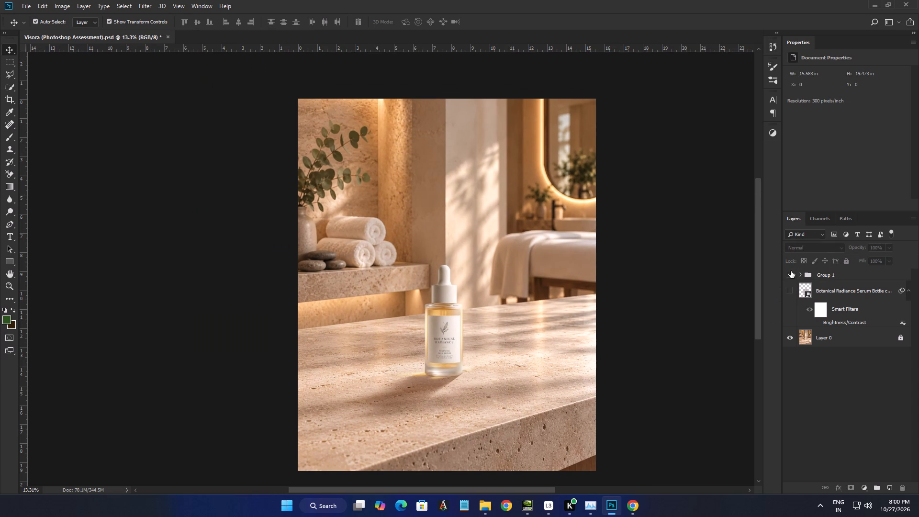
pyautogui.click(791, 271)
# Expand the group, check the Layer 10 shadow, duplicate Layer 10 and hide the duplicate.
pyautogui.keyDown('alt'); pyautogui.scroll(5, 467, 424); pyautogui.keyUp('alt')
pyautogui.keyDown('alt'); pyautogui.scroll(-1, 447, 402); pyautogui.keyUp('alt')
pyautogui.keyDown('alt'); pyautogui.scroll(7, 447, 402); pyautogui.keyUp('alt')
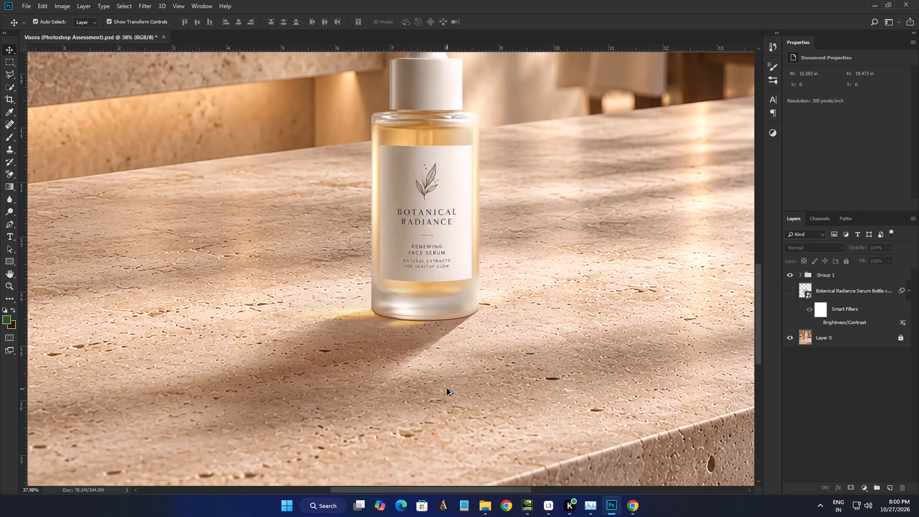
pyautogui.keyDown('alt'); pyautogui.scroll(1, 447, 388); pyautogui.keyUp('alt')
pyautogui.click(801, 274)
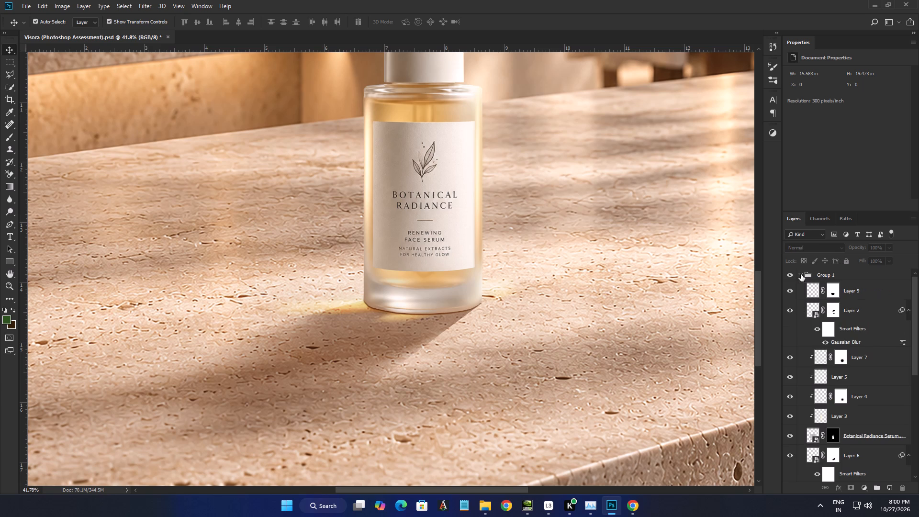
pyautogui.click(421, 344)
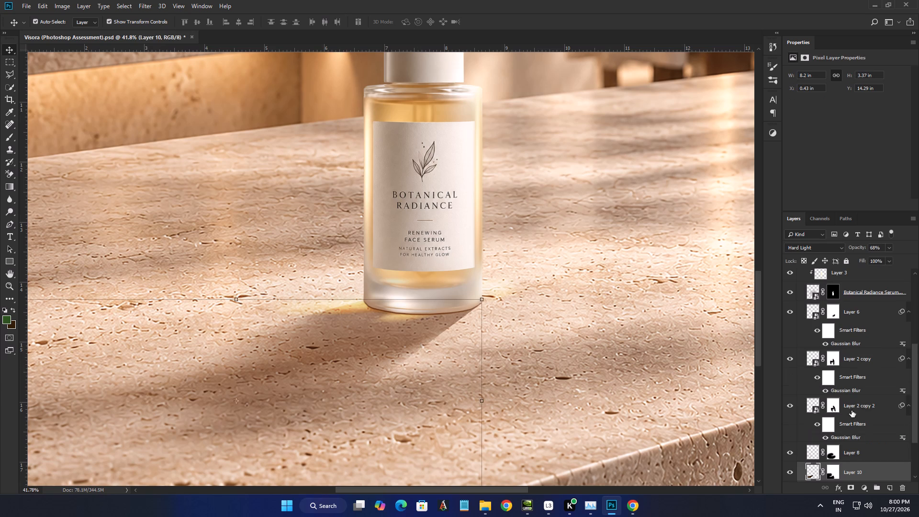
pyautogui.scroll(-1, 835, 456)
pyautogui.click(832, 460)
pyautogui.click(789, 462)
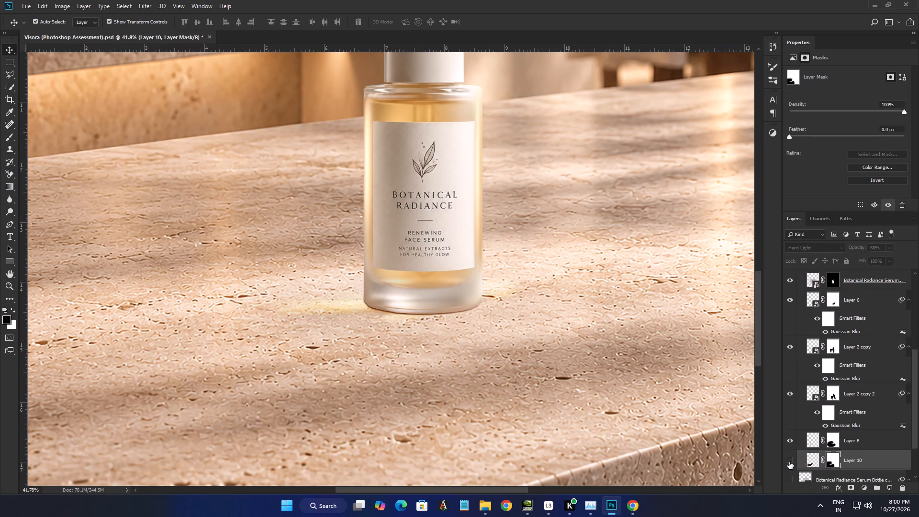
pyautogui.click(789, 462)
pyautogui.keyDown('alt'); pyautogui.moveTo(855, 461); pyautogui.dragTo(853, 454); pyautogui.keyUp('alt')
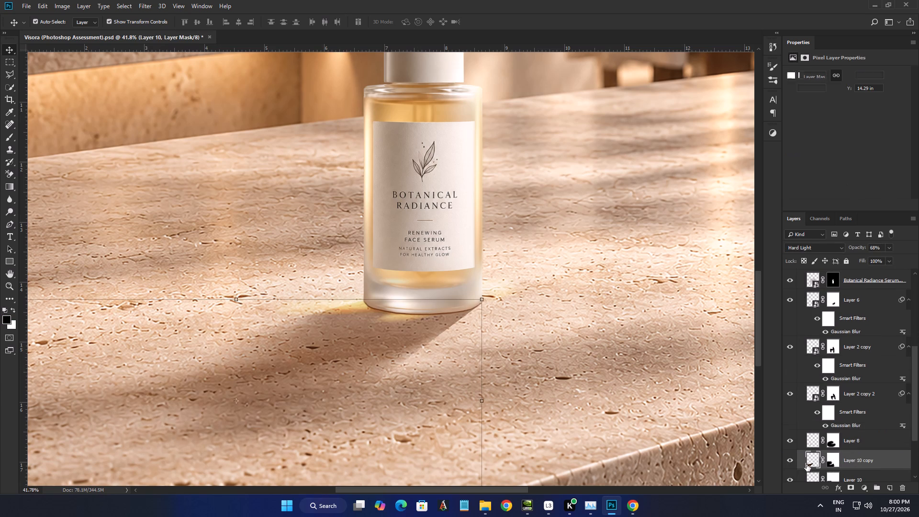
pyautogui.click(790, 462)
# Paint black on Layer 10's mask with the Brush around the shadow's edges beside the bottle base and under the yellow glow.
pyautogui.keyDown('alt'); pyautogui.scroll(1, 499, 354); pyautogui.keyUp('alt')
pyautogui.keyDown('alt'); pyautogui.scroll(-1, 499, 354); pyautogui.keyUp('alt')
pyautogui.keyDown('alt'); pyautogui.scroll(1, 499, 354); pyautogui.keyUp('alt')
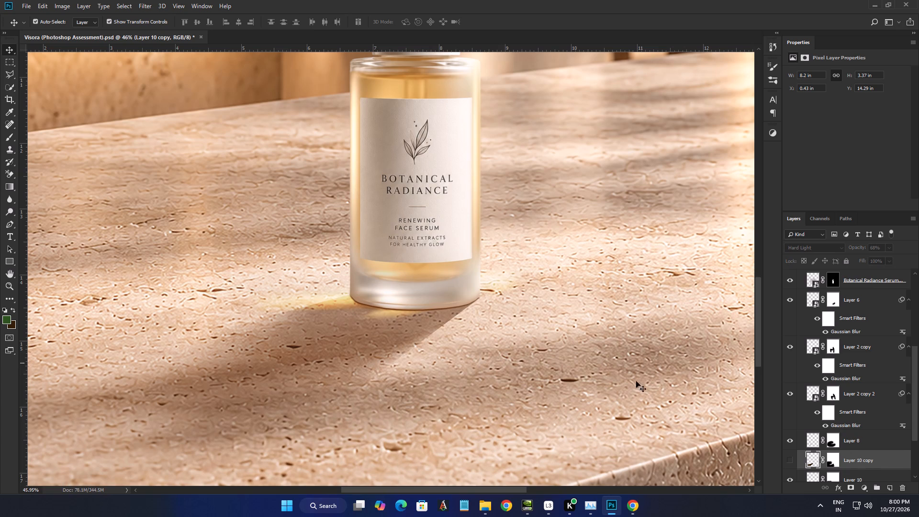
pyautogui.scroll(-2, 846, 458)
pyautogui.click(833, 458)
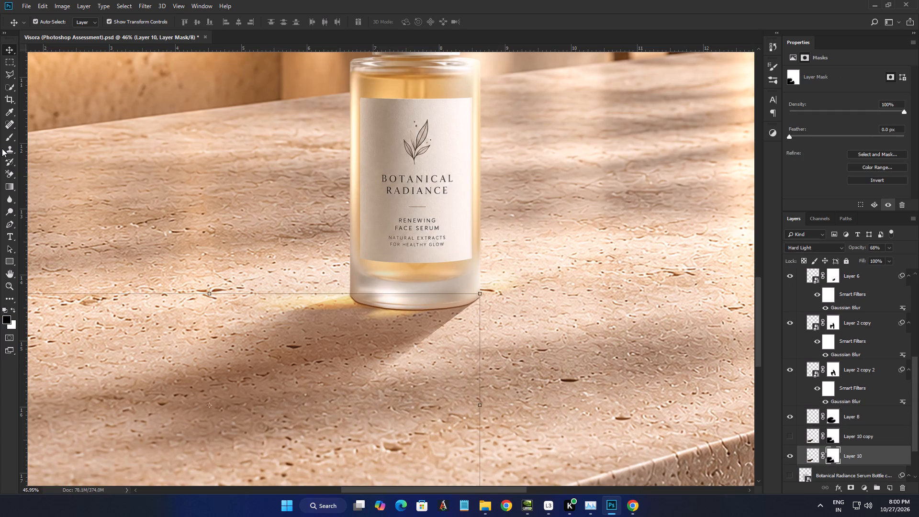
pyautogui.click(9, 133)
pyautogui.keyDown('alt'); pyautogui.scroll(3, 439, 339); pyautogui.keyUp('alt')
pyautogui.moveTo(510, 283); pyautogui.dragTo(508, 287)
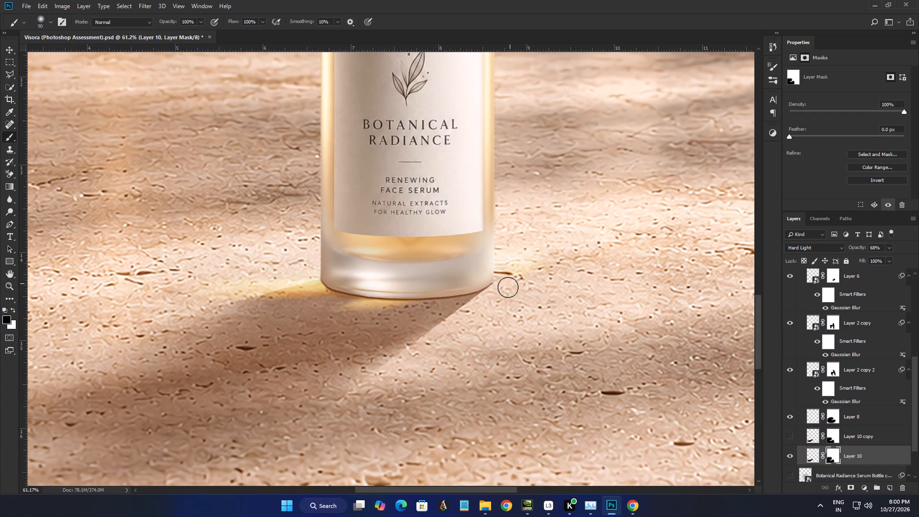
pyautogui.moveTo(508, 287); pyautogui.dragTo(464, 340)
pyautogui.keyDown('alt'); pyautogui.scroll(3, 276, 303); pyautogui.keyUp('alt')
pyautogui.keyDown('alt'); pyautogui.scroll(2, 239, 272); pyautogui.keyUp('alt')
pyautogui.moveTo(182, 300); pyautogui.dragTo(256, 280)
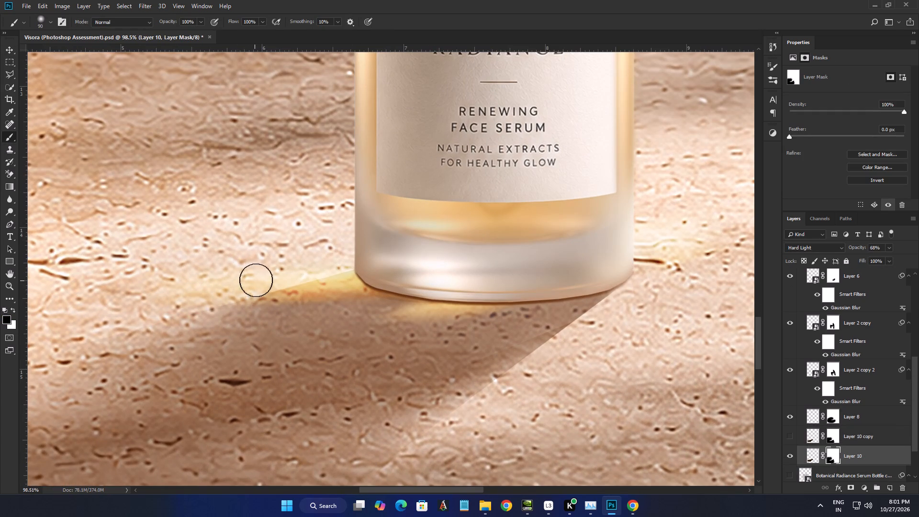
pyautogui.moveTo(256, 280); pyautogui.dragTo(208, 287)
# Soften the shadow's hard diagonal edge on the bottle's right side by brushing black on Layer 10's mask.
pyautogui.press('space')
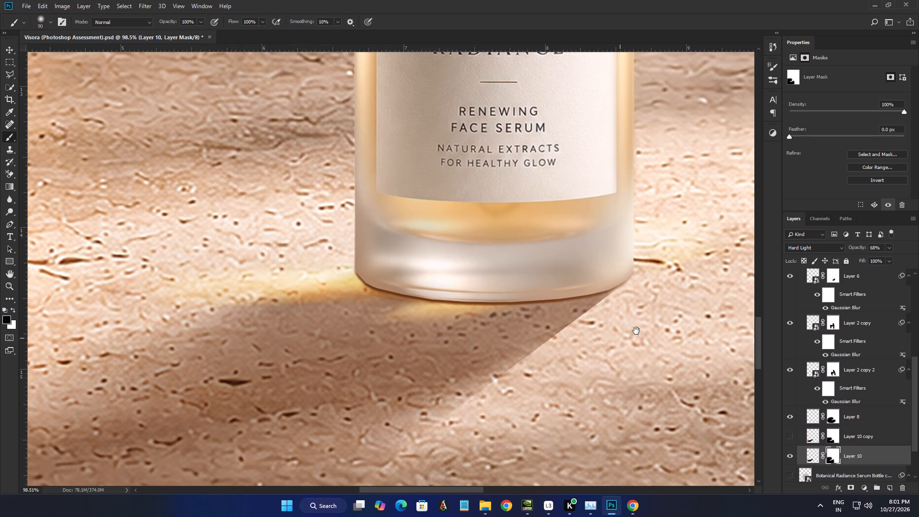
pyautogui.moveTo(626, 311); pyautogui.dragTo(578, 342)
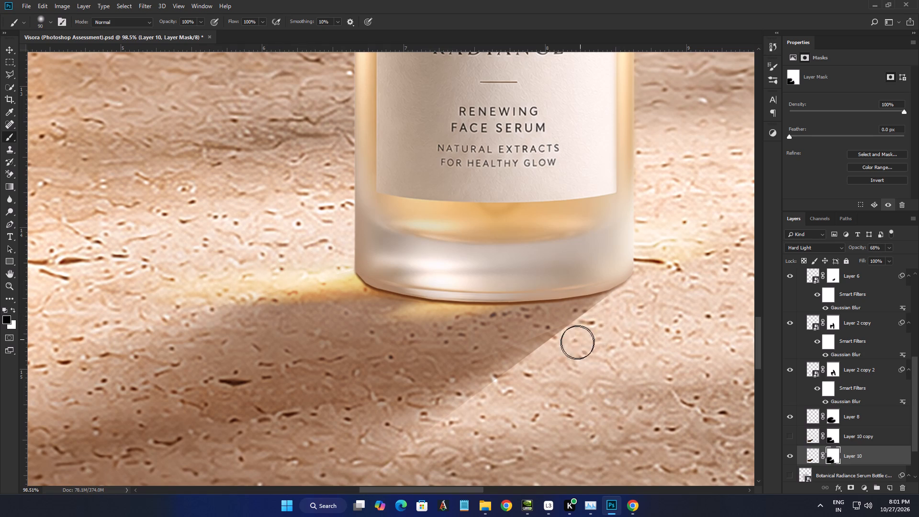
pyautogui.moveTo(578, 342); pyautogui.dragTo(565, 356)
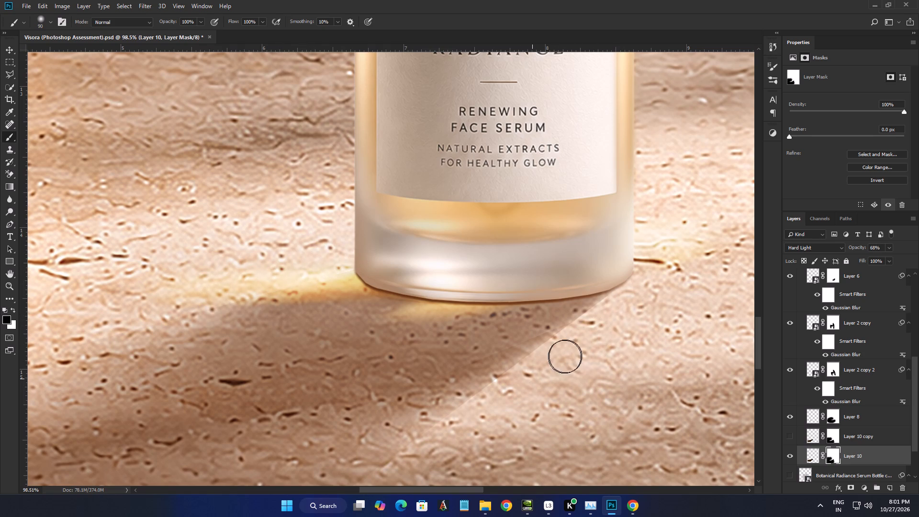
pyautogui.moveTo(565, 356); pyautogui.dragTo(462, 426)
# Compare the repainted Layer 10 shadow with the Layer 10 copy by toggling both layers' visibility.
pyautogui.keyDown('alt'); pyautogui.scroll(-1, 539, 407); pyautogui.keyUp('alt')
pyautogui.keyDown('alt'); pyautogui.scroll(1, 539, 407); pyautogui.keyUp('alt')
pyautogui.keyDown('alt'); pyautogui.scroll(-8, 539, 407); pyautogui.keyUp('alt')
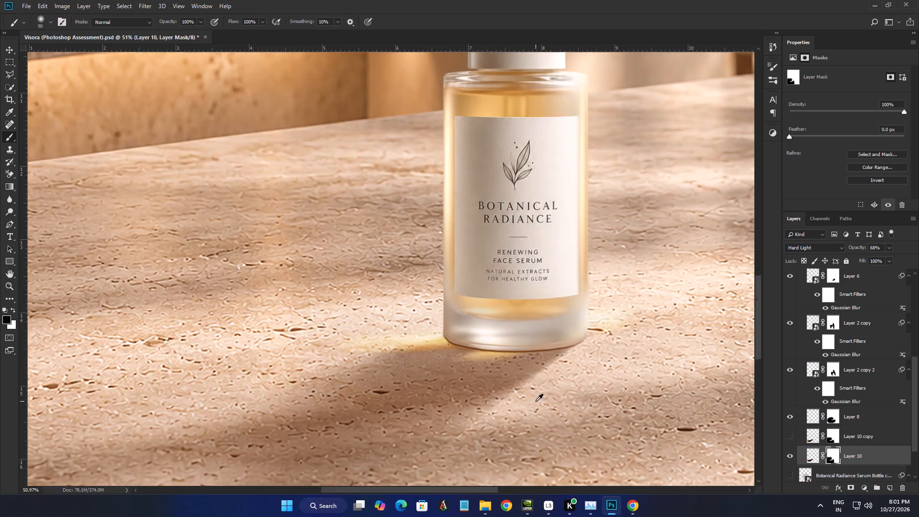
pyautogui.keyDown('alt'); pyautogui.scroll(-6, 536, 401); pyautogui.keyUp('alt')
pyautogui.press('space')
pyautogui.press('space')
pyautogui.press('space')
pyautogui.press('space')
pyautogui.press('space')
pyautogui.press('space')
pyautogui.press('space')
pyautogui.press('space')
pyautogui.press('space')
pyautogui.press('space')
pyautogui.press('space')
pyautogui.moveTo(666, 383); pyautogui.dragTo(512, 356)
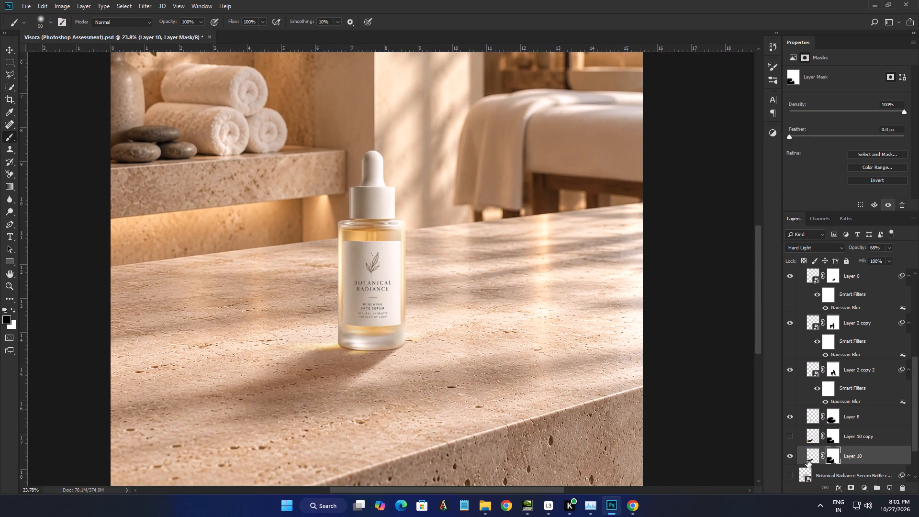
pyautogui.click(789, 443)
pyautogui.click(796, 465)
pyautogui.click(789, 455)
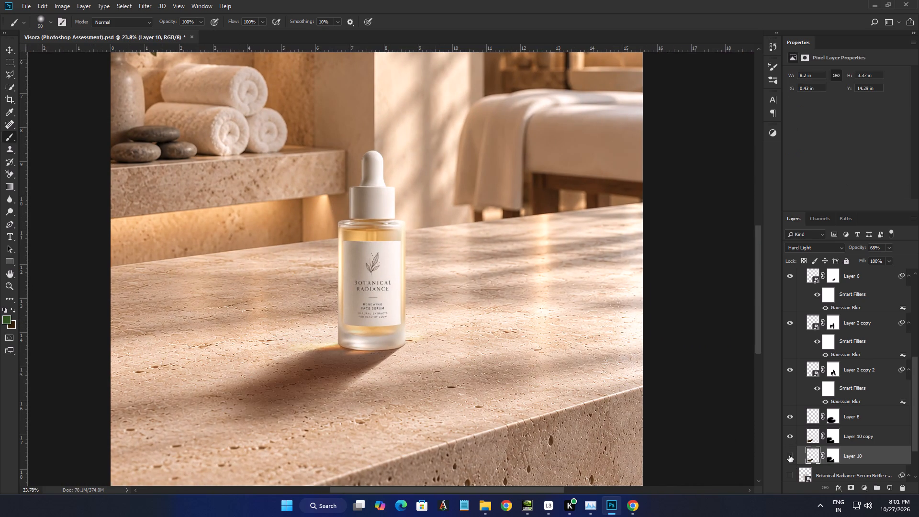
pyautogui.click(789, 436)
pyautogui.click(792, 459)
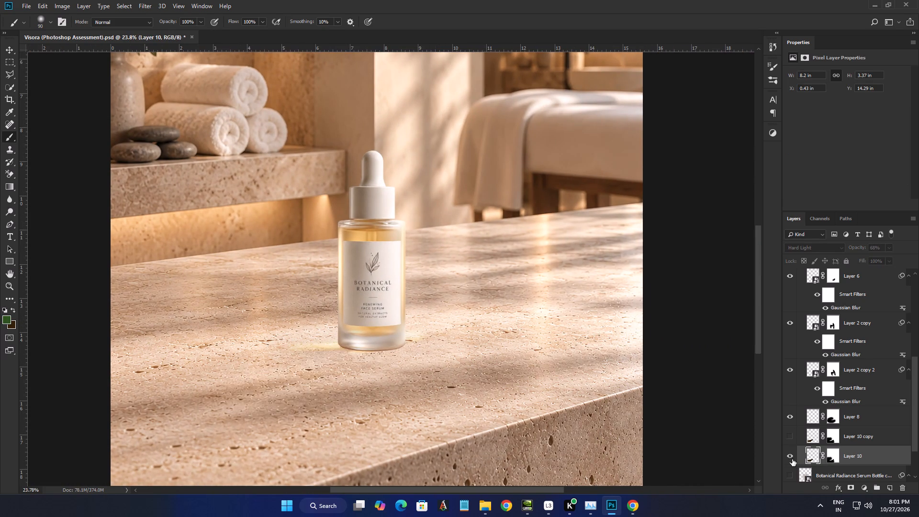
# Nudge the Layer 10 shadow slightly to the right to X 0.47 in, and deselect it.
pyautogui.keyDown('alt'); pyautogui.scroll(-1, 488, 398); pyautogui.keyUp('alt')
pyautogui.keyDown('alt'); pyautogui.scroll(1, 488, 398); pyautogui.keyUp('alt')
pyautogui.keyDown('alt'); pyautogui.scroll(-3, 488, 398); pyautogui.keyUp('alt')
pyautogui.keyDown('alt'); pyautogui.scroll(4, 448, 394); pyautogui.keyUp('alt')
pyautogui.keyDown('alt'); pyautogui.scroll(3, 409, 379); pyautogui.keyUp('alt')
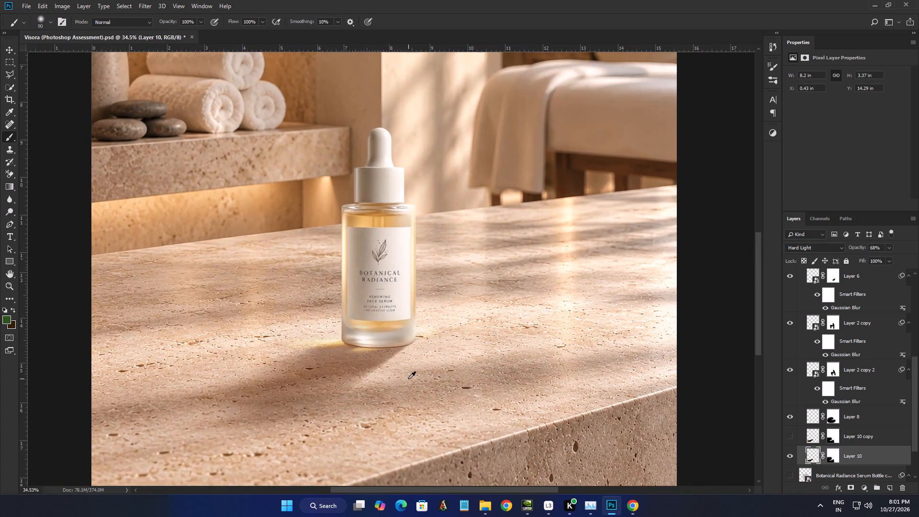
pyautogui.keyDown('alt'); pyautogui.scroll(2, 408, 379); pyautogui.keyUp('alt')
pyautogui.click(8, 51)
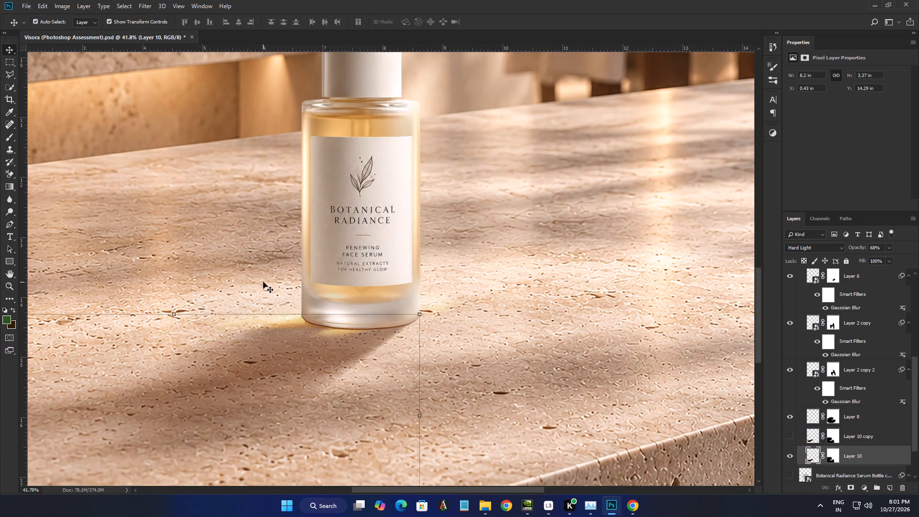
pyautogui.press('Right')
pyautogui.press('Right')
pyautogui.press('Right')
pyautogui.press('Right')
pyautogui.press('Right')
pyautogui.press('Right')
pyautogui.press('Right')
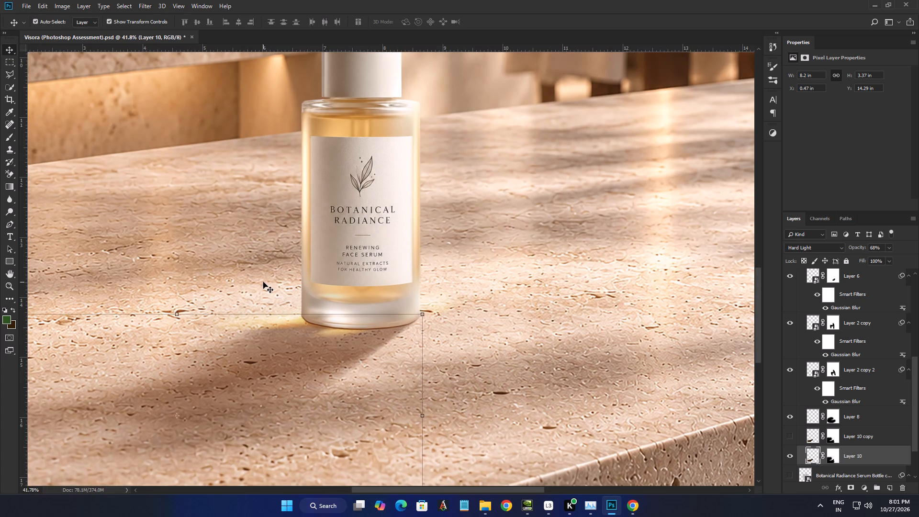
pyautogui.click(473, 189)
# Examine how the bottle and its adjusted shadow sit in the whole spa scene.
pyautogui.keyDown('alt'); pyautogui.scroll(-7, 471, 186); pyautogui.keyUp('alt')
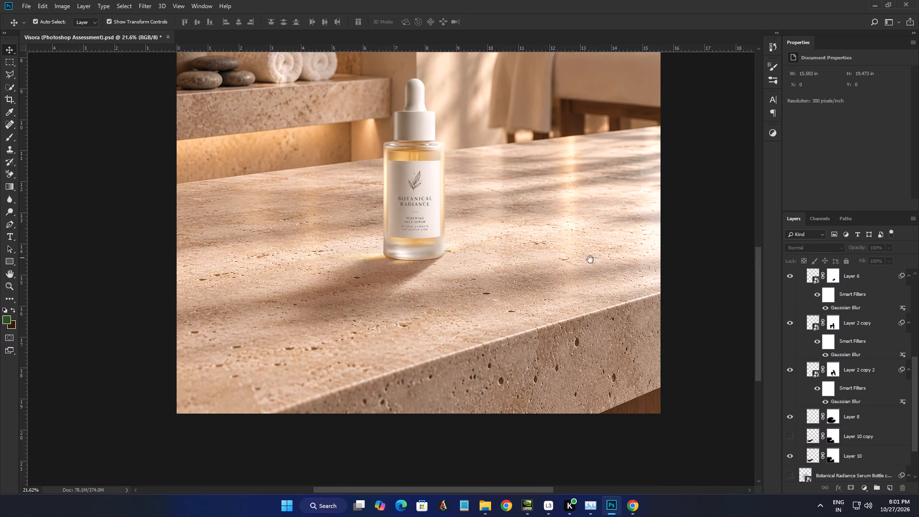
pyautogui.press('space')
pyautogui.press('space')
pyautogui.press('space')
pyautogui.press('space')
pyautogui.press('space')
pyautogui.press('space')
pyautogui.press('space')
pyautogui.press('space')
pyautogui.press('space')
pyautogui.press('space')
pyautogui.moveTo(639, 269); pyautogui.dragTo(533, 378)
pyautogui.click(675, 323)
pyautogui.keyDown('alt'); pyautogui.scroll(-4, 673, 322); pyautogui.keyUp('alt')
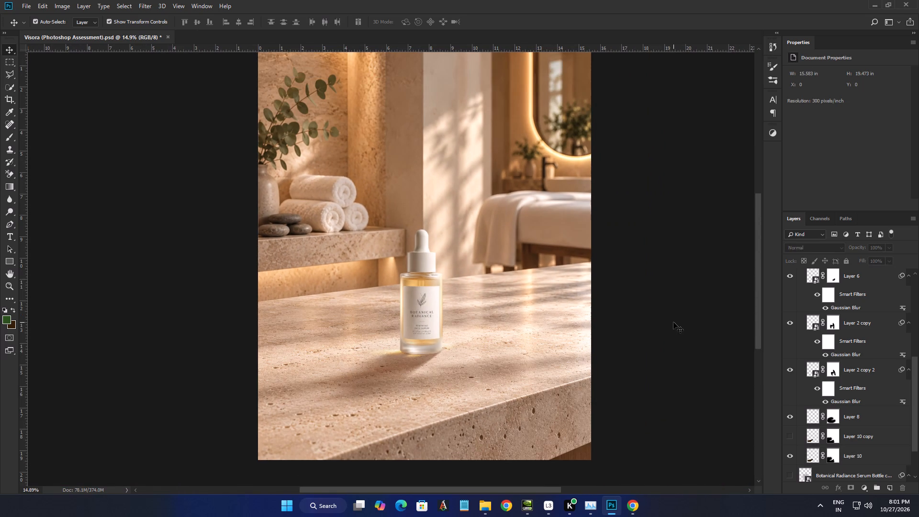
pyautogui.keyDown('alt'); pyautogui.scroll(-1, 673, 322); pyautogui.keyUp('alt')
pyautogui.keyDown('alt'); pyautogui.scroll(1, 673, 321); pyautogui.keyUp('alt')
pyautogui.click(675, 317)
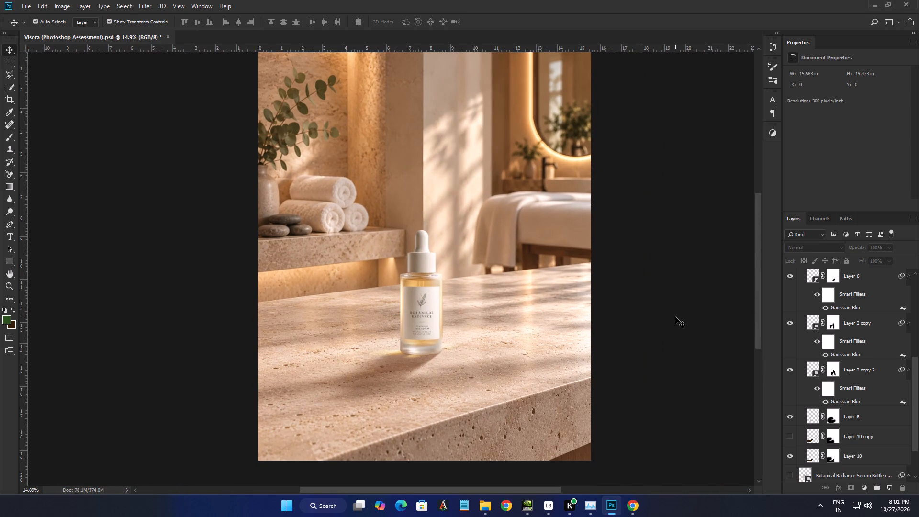
# Save the document.
pyautogui.hotkey('ctrl', 's')
# Collapse Group 1 and compare the scene with and without the group and the hidden bottle copy.
pyautogui.scroll(9, 821, 287)
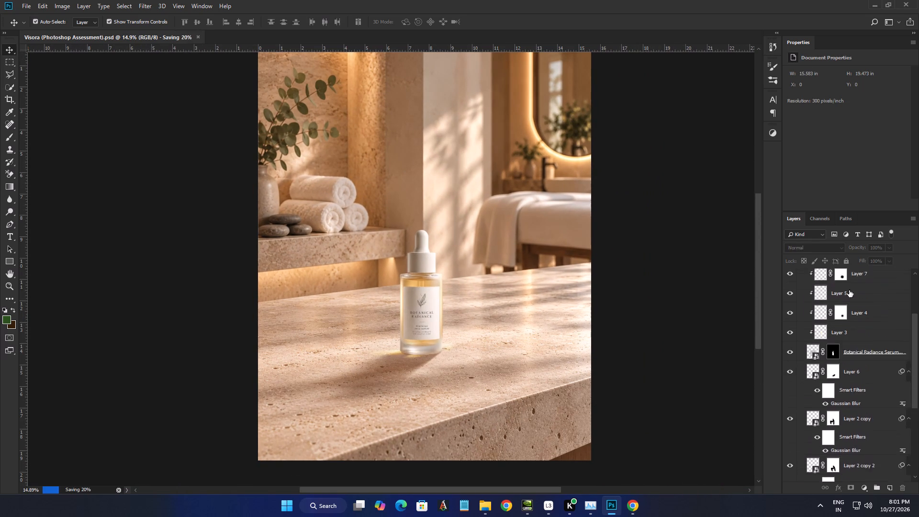
pyautogui.scroll(11, 849, 290)
pyautogui.click(799, 271)
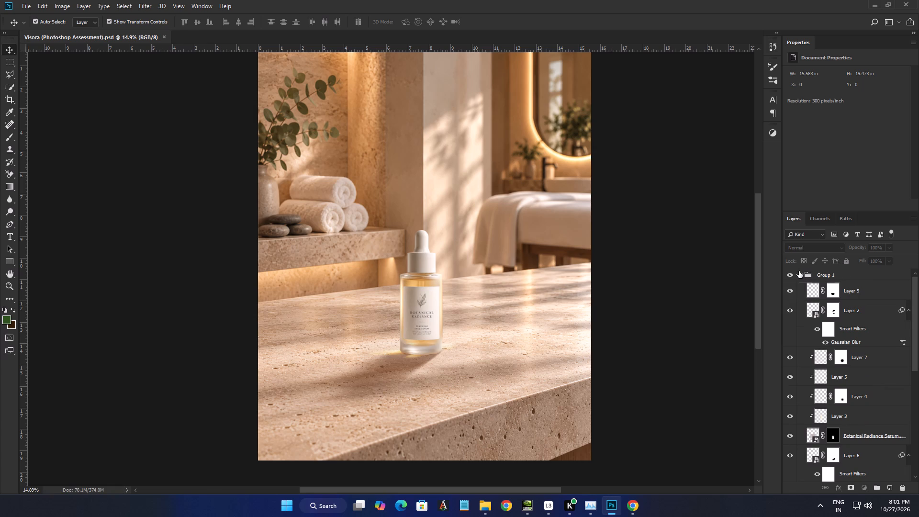
pyautogui.click(791, 277)
pyautogui.click(791, 277)
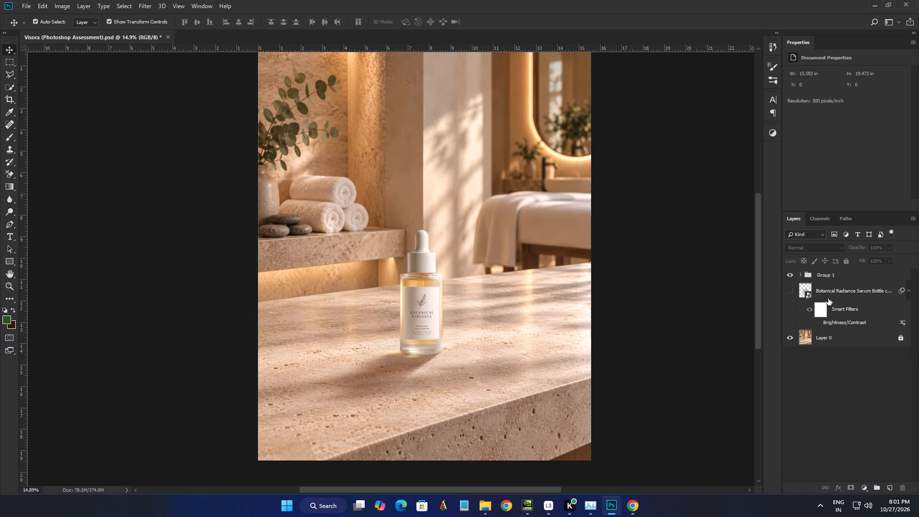
pyautogui.click(856, 294)
pyautogui.click(789, 288)
pyautogui.click(790, 289)
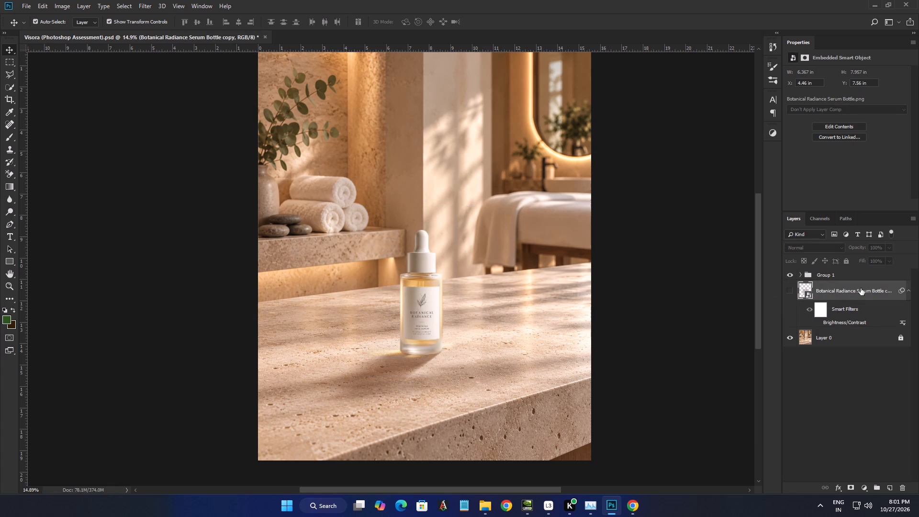
pyautogui.click(790, 279)
pyautogui.click(790, 279)
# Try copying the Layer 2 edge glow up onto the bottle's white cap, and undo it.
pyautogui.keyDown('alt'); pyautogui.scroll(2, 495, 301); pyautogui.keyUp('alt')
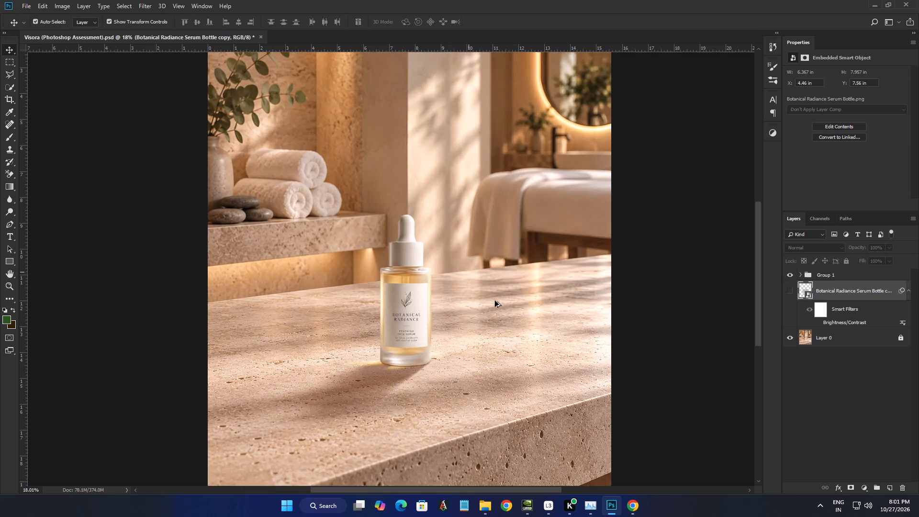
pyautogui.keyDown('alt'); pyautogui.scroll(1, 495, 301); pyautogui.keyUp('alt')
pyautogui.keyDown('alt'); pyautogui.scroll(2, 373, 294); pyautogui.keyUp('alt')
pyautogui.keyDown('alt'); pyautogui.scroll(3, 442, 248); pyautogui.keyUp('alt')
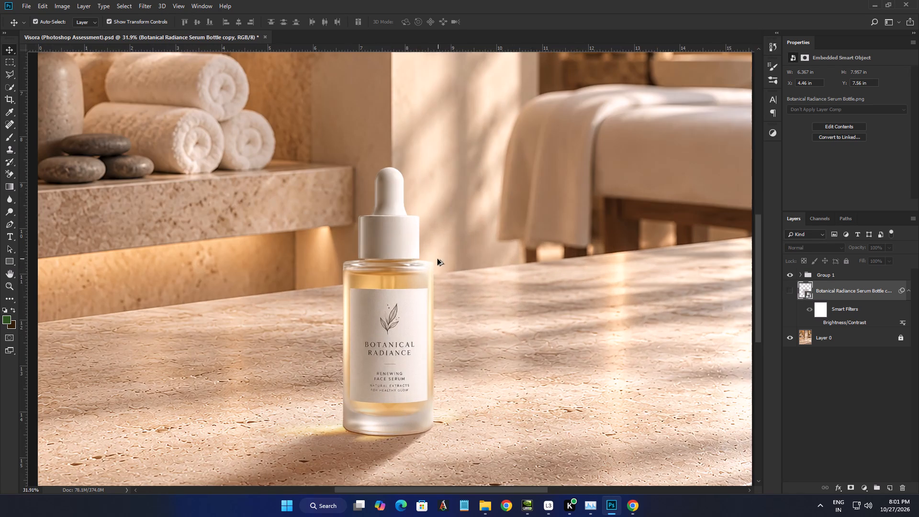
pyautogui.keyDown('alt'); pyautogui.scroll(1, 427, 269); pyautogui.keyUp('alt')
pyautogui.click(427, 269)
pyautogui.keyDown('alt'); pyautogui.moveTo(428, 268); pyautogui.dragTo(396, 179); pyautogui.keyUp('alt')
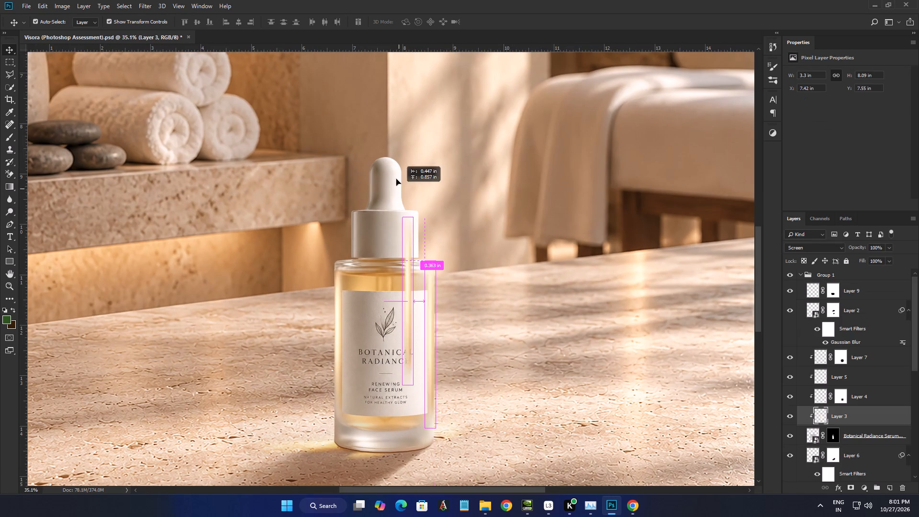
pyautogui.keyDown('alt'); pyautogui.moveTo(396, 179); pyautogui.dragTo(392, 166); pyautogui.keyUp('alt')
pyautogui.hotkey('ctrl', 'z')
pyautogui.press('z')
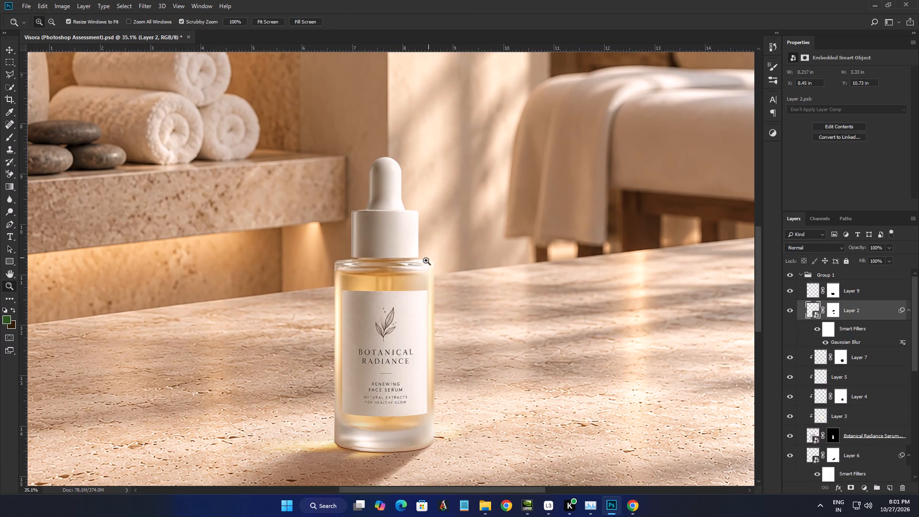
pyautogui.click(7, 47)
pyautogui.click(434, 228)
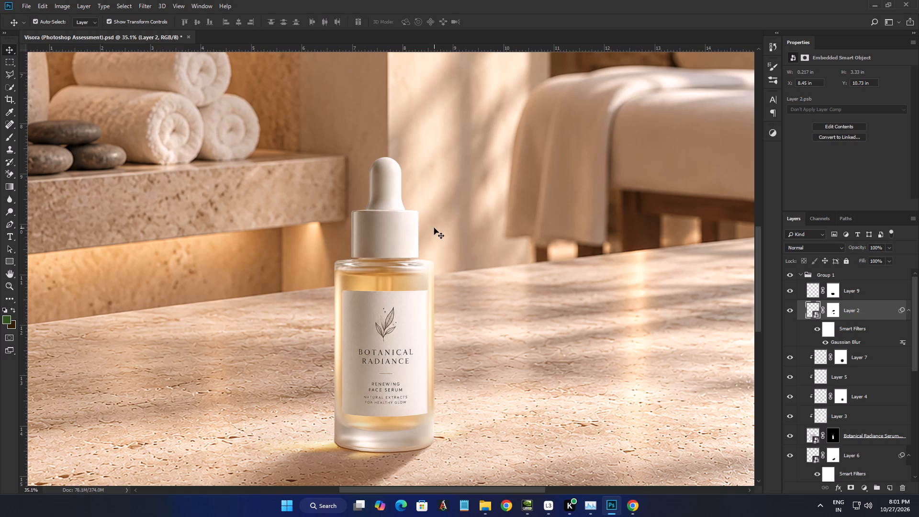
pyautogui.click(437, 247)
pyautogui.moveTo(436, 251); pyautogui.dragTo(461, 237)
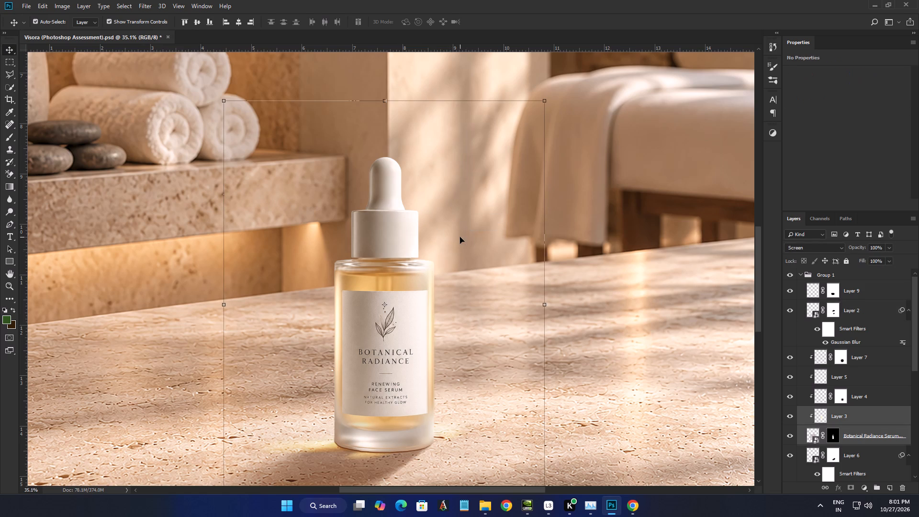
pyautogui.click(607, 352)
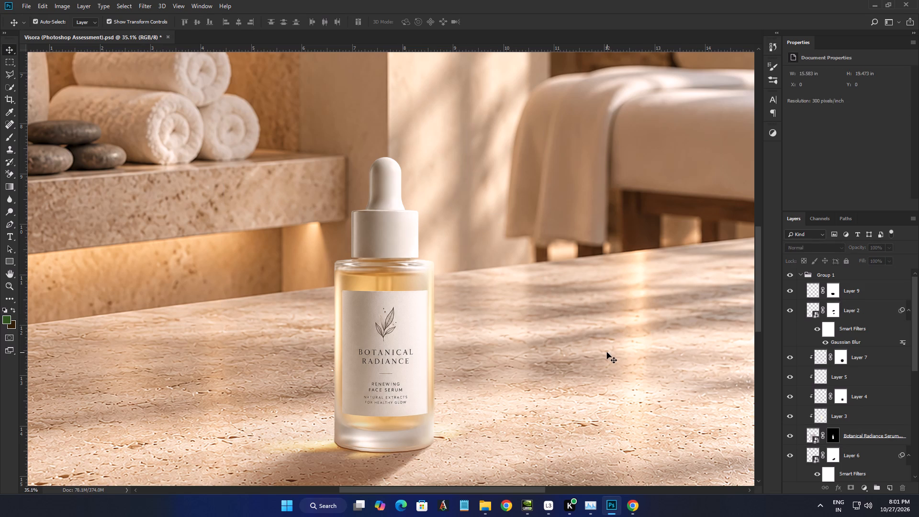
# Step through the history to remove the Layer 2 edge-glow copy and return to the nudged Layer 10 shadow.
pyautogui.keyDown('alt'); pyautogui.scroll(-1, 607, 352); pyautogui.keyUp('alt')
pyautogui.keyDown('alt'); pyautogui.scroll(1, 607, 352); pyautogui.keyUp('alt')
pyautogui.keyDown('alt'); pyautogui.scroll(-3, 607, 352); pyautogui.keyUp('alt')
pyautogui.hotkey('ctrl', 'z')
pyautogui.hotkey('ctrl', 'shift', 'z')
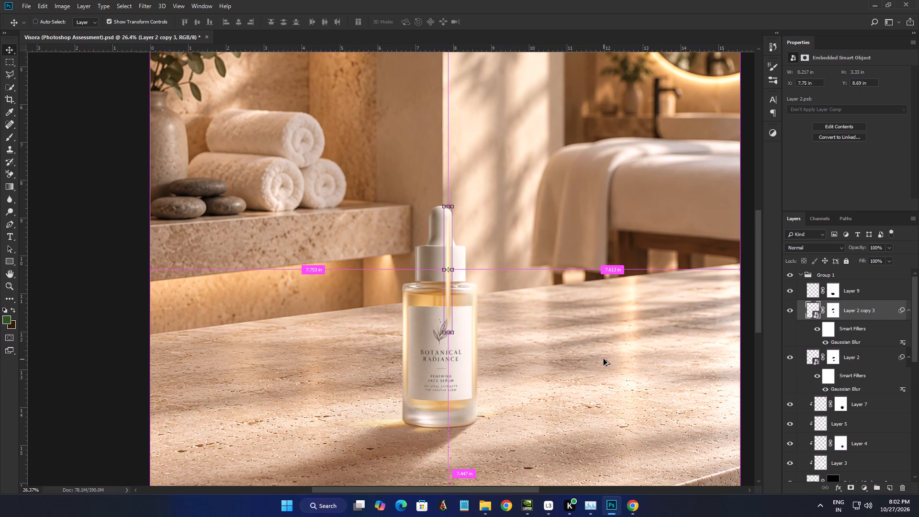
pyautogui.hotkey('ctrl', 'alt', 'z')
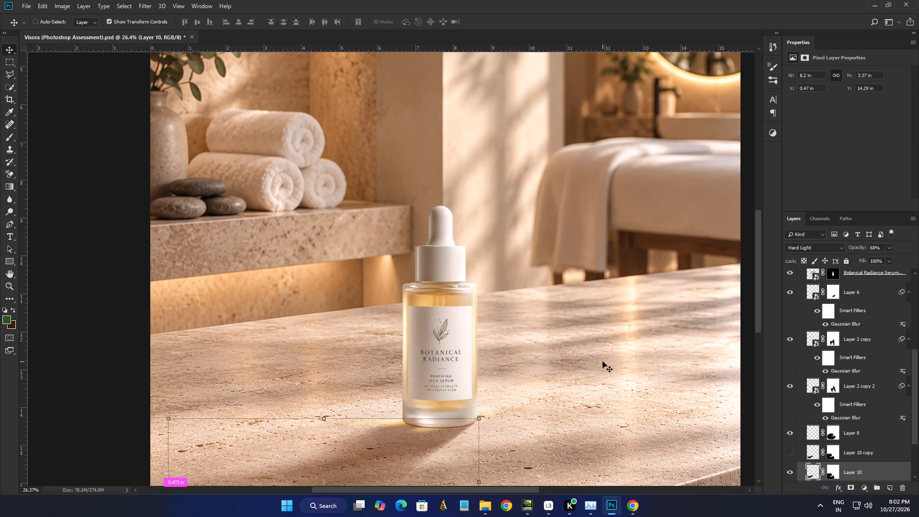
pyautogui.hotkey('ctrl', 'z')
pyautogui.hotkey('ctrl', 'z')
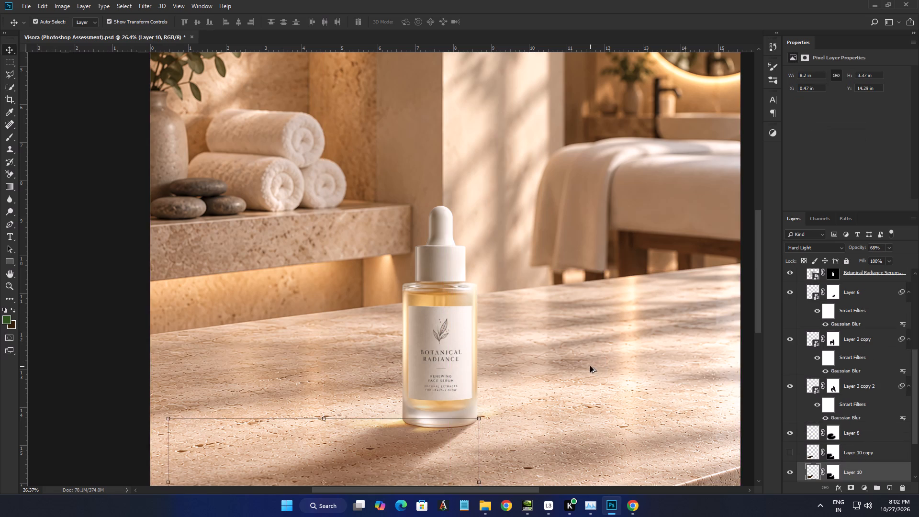
# Examine the bottle within the whole scene and look through the layers in Group 1.
pyautogui.keyDown('alt'); pyautogui.scroll(-4, 590, 366); pyautogui.keyUp('alt')
pyautogui.scroll(5, 829, 288)
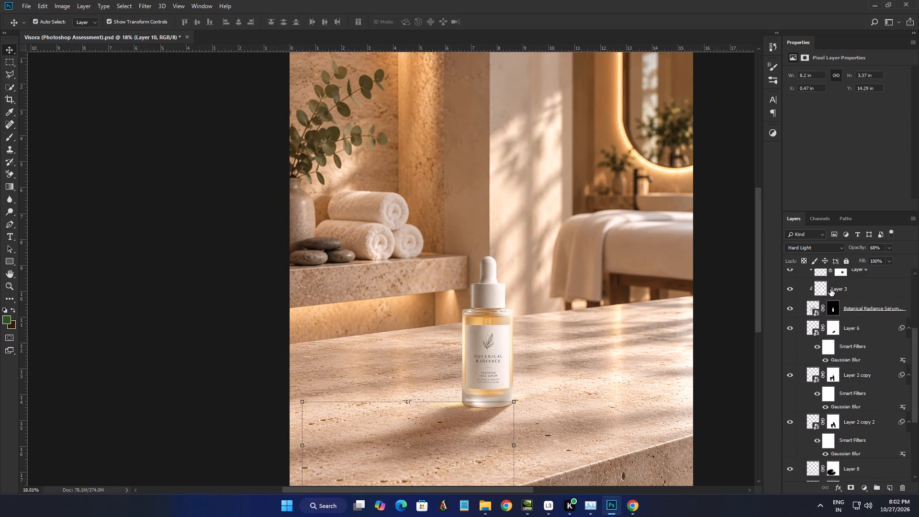
pyautogui.scroll(7, 830, 289)
pyautogui.scroll(-1, 821, 283)
pyautogui.scroll(8, 822, 283)
pyautogui.scroll(-1, 824, 283)
pyautogui.scroll(2, 824, 283)
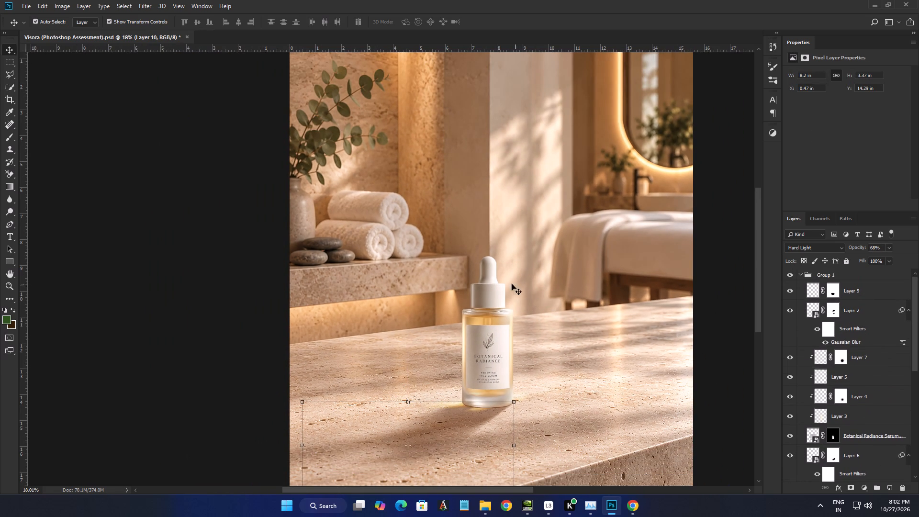
# Duplicate Layer 3 above Group 1 and shift the white highlight copy up over the bottle's cap, to about X 6.66 in, Y 5.49 in.
pyautogui.click(511, 310)
pyautogui.click(791, 417)
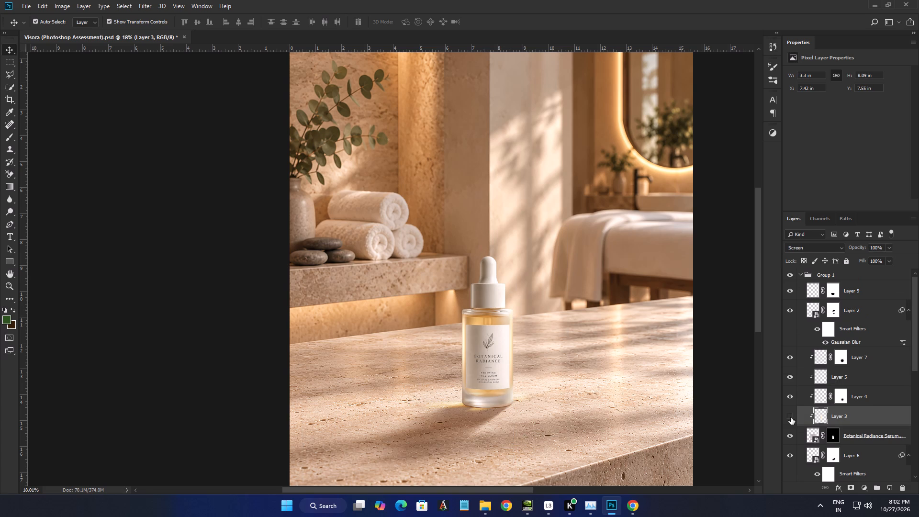
pyautogui.click(791, 417)
pyautogui.keyDown('alt'); pyautogui.moveTo(850, 415); pyautogui.dragTo(844, 270); pyautogui.keyUp('alt')
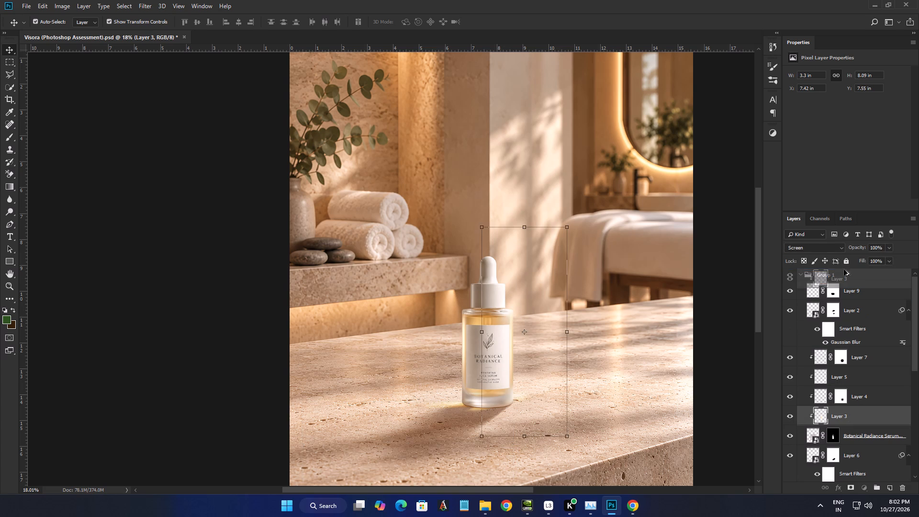
pyautogui.keyDown('alt'); pyautogui.moveTo(844, 270); pyautogui.dragTo(843, 269); pyautogui.keyUp('alt')
pyautogui.keyDown('alt'); pyautogui.scroll(4, 526, 291); pyautogui.keyUp('alt')
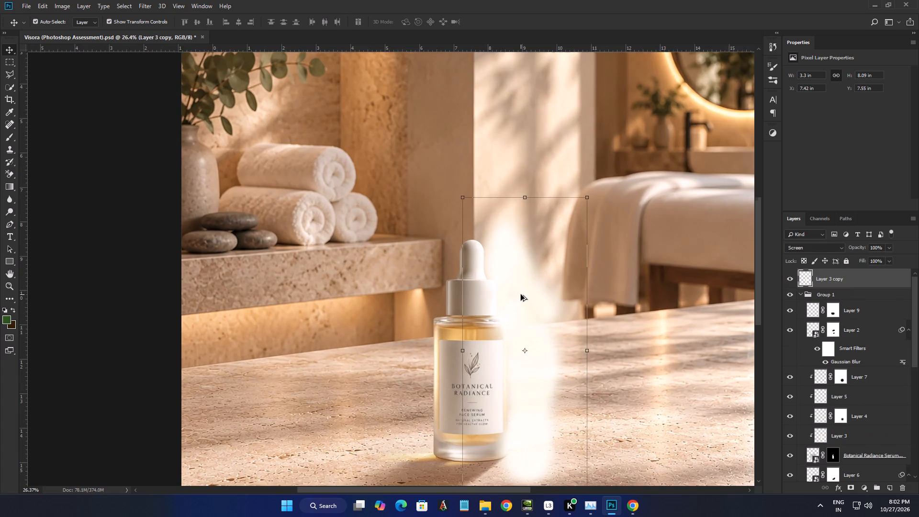
pyautogui.keyDown('alt'); pyautogui.scroll(3, 521, 294); pyautogui.keyUp('alt')
pyautogui.moveTo(552, 341); pyautogui.dragTo(508, 234)
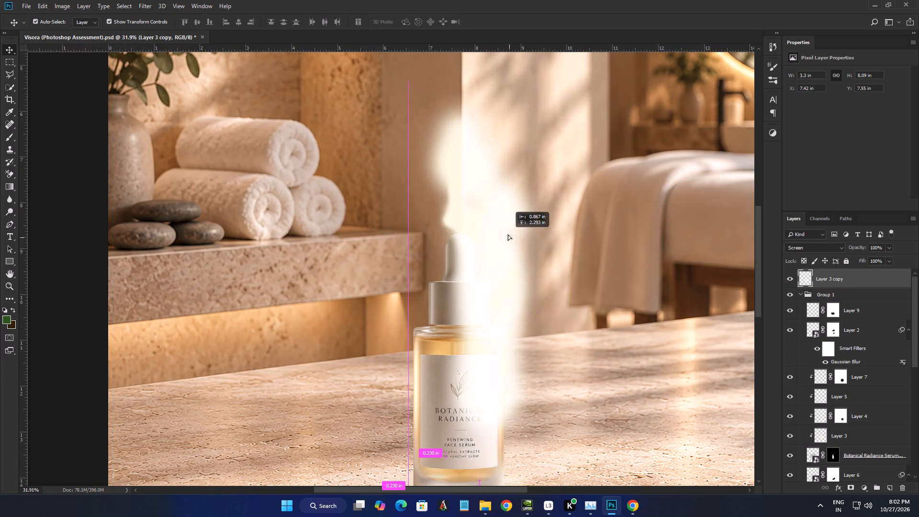
pyautogui.moveTo(508, 234); pyautogui.dragTo(520, 244)
# Place the Layer 3 copy inside Group 1 directly beneath Layer 2 and clip it to the bottle, checking its effect.
pyautogui.moveTo(867, 277); pyautogui.dragTo(874, 355)
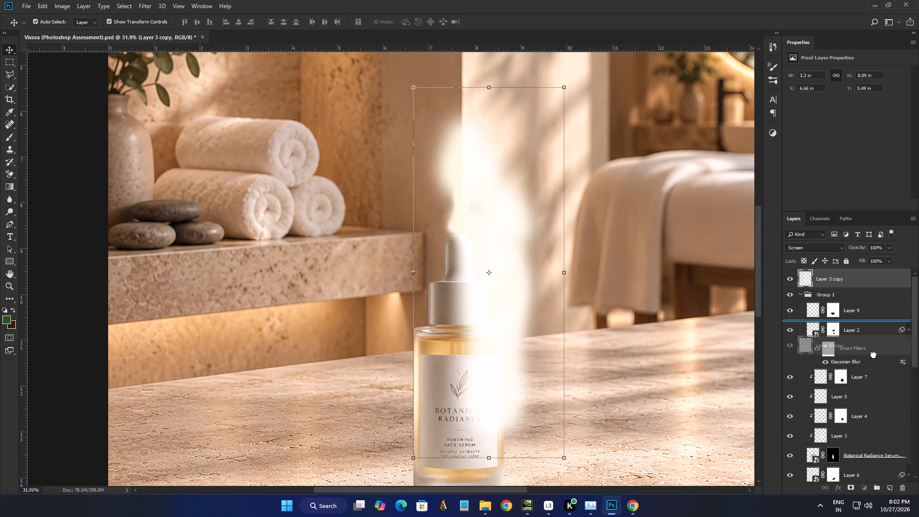
pyautogui.moveTo(874, 355); pyautogui.dragTo(874, 366)
pyautogui.rightClick(870, 353)
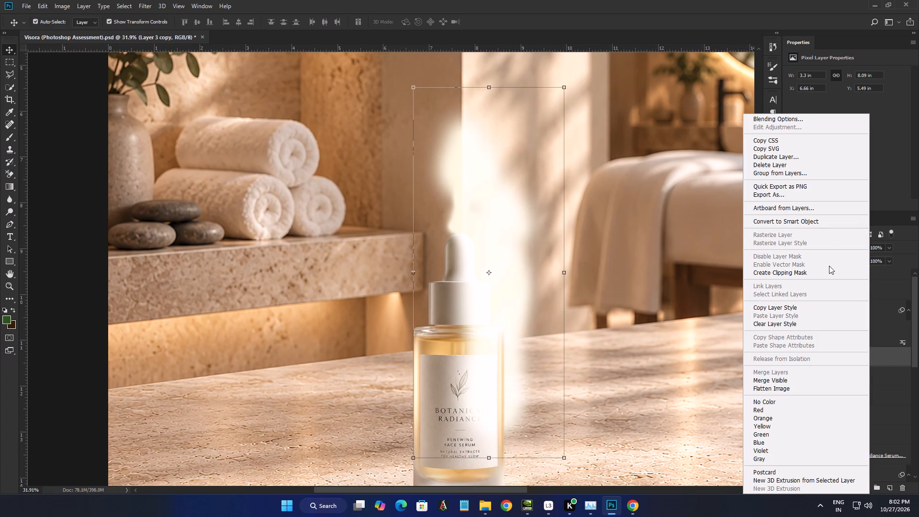
pyautogui.click(826, 271)
pyautogui.keyDown('alt'); pyautogui.scroll(-3, 472, 338); pyautogui.keyUp('alt')
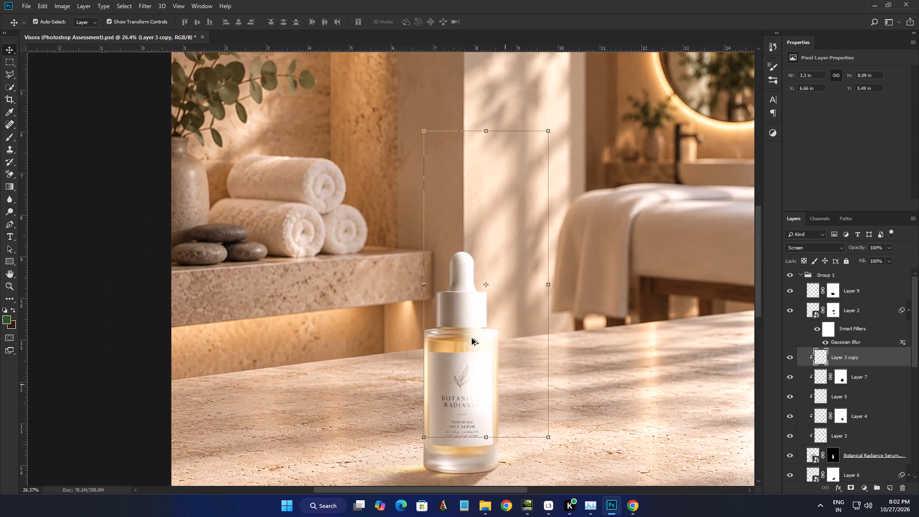
pyautogui.keyDown('alt'); pyautogui.scroll(-2, 472, 338); pyautogui.keyUp('alt')
pyautogui.click(792, 359)
pyautogui.click(791, 359)
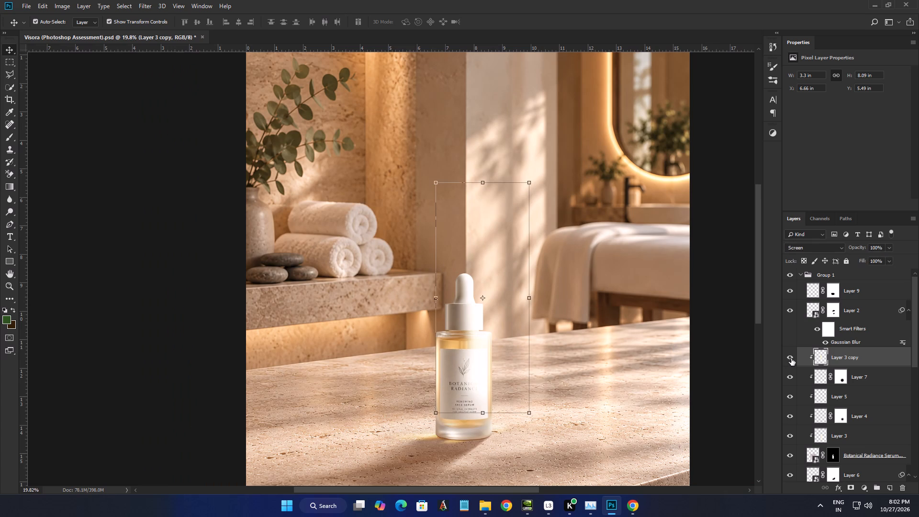
# Add a mask to Layer 3 copy and hide its highlight over the label and glass with a soft 432 px black brush.
pyautogui.click(835, 358)
pyautogui.click(851, 485)
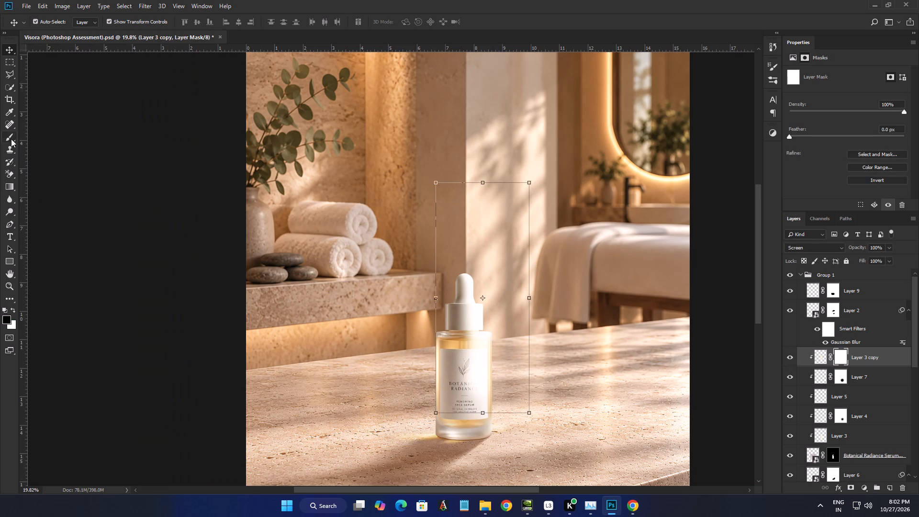
pyautogui.click(8, 136)
pyautogui.rightClick(449, 374)
pyautogui.click(553, 360)
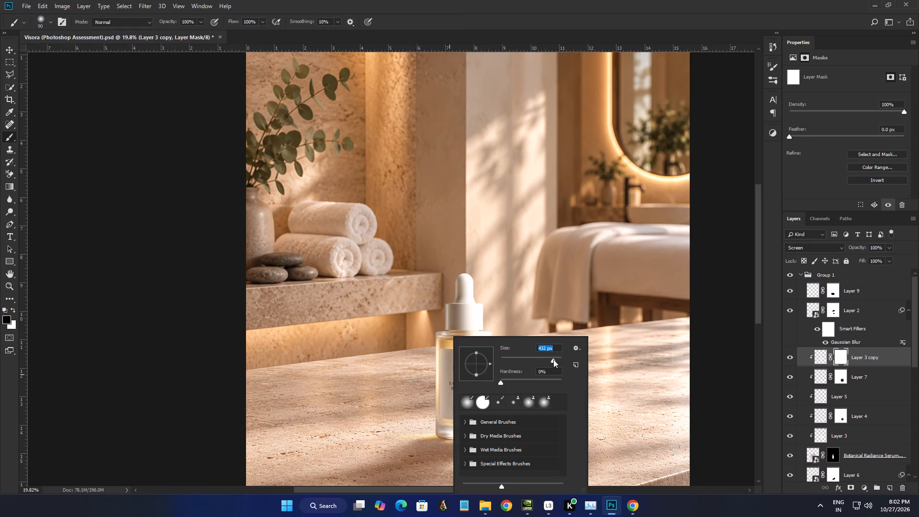
pyautogui.click(344, 349)
pyautogui.moveTo(410, 359); pyautogui.dragTo(467, 380)
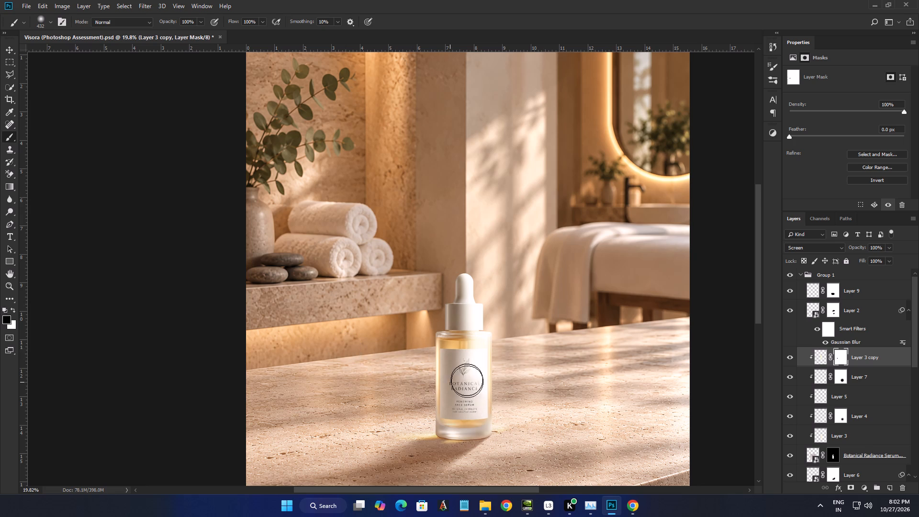
pyautogui.moveTo(467, 380); pyautogui.dragTo(476, 343)
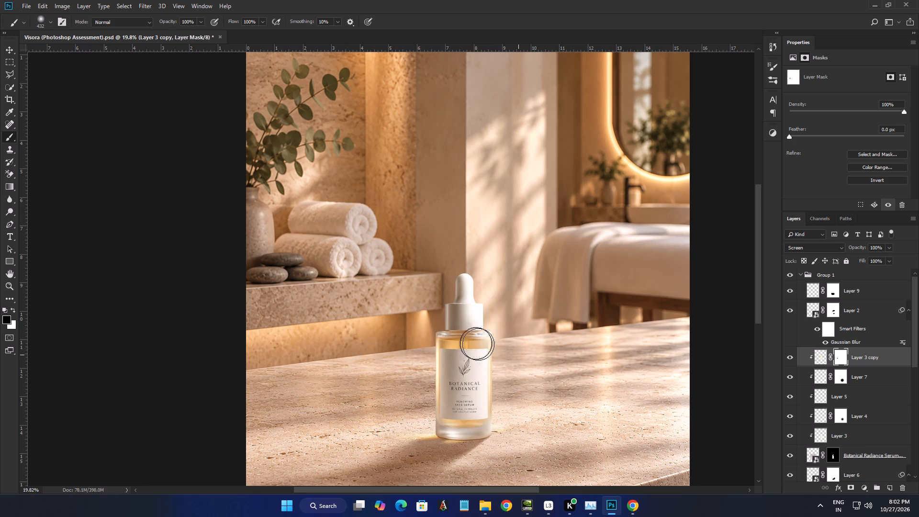
pyautogui.moveTo(476, 343); pyautogui.dragTo(451, 316)
pyautogui.moveTo(451, 316); pyautogui.dragTo(436, 278)
pyautogui.keyDown('alt'); pyautogui.scroll(3, 488, 305); pyautogui.keyUp('alt')
pyautogui.click(788, 356)
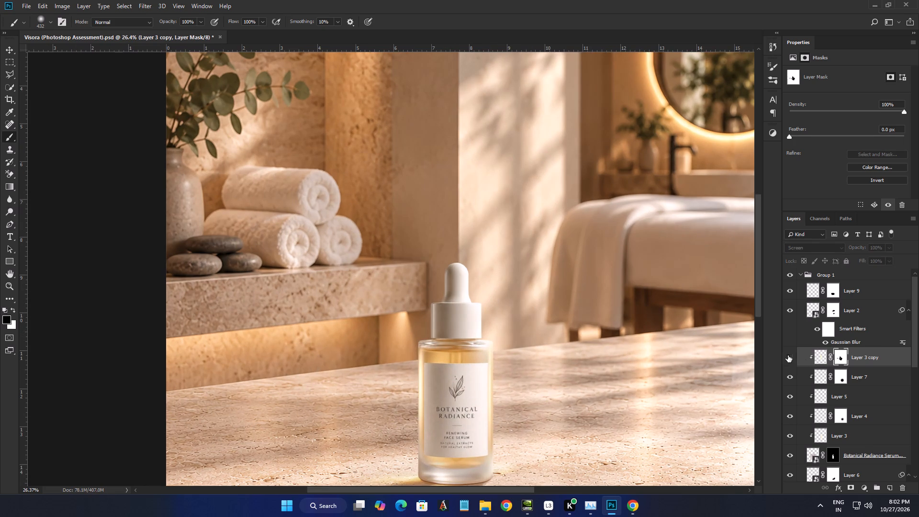
pyautogui.click(788, 355)
# Compare the scene with and without Group 1, and the bottle with and without Layer 3 copy and Layer 7.
pyautogui.keyDown('alt'); pyautogui.scroll(-7, 442, 296); pyautogui.keyUp('alt')
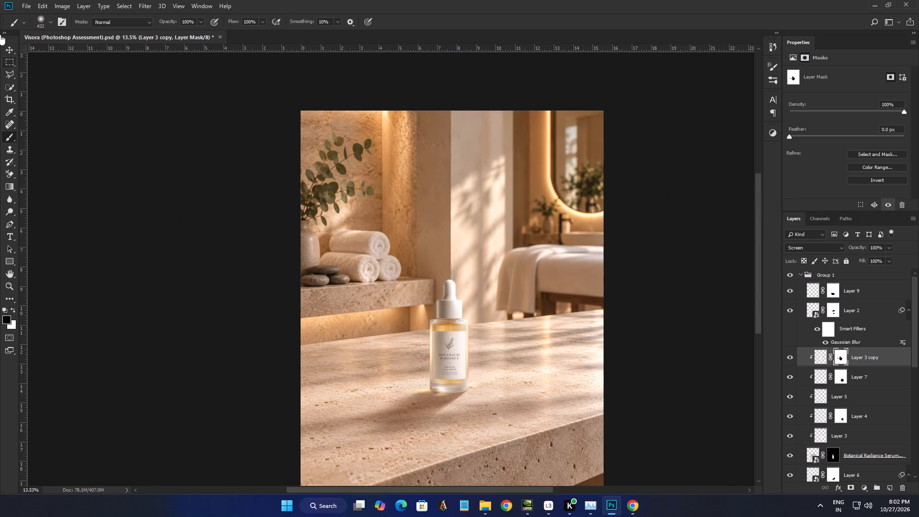
pyautogui.click(13, 48)
pyautogui.click(71, 186)
pyautogui.keyDown('alt'); pyautogui.scroll(3, 492, 323); pyautogui.keyUp('alt')
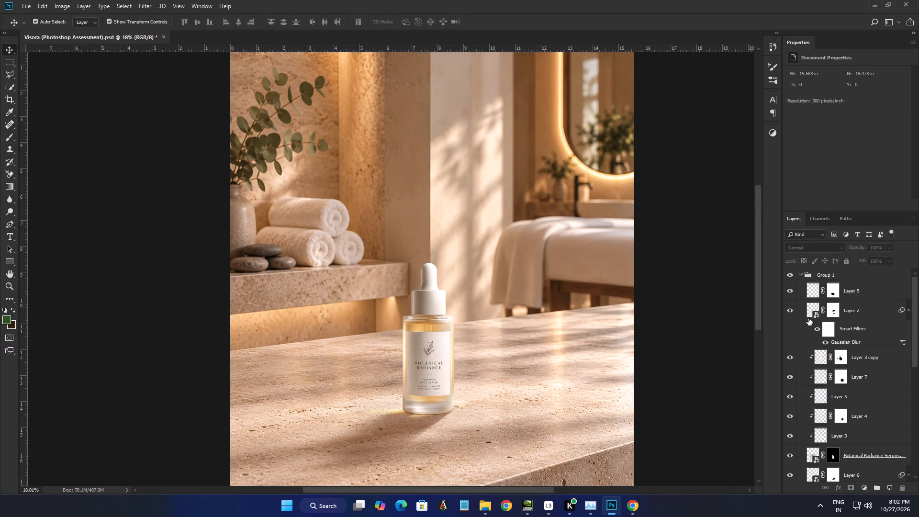
pyautogui.click(800, 271)
pyautogui.click(790, 275)
pyautogui.click(790, 276)
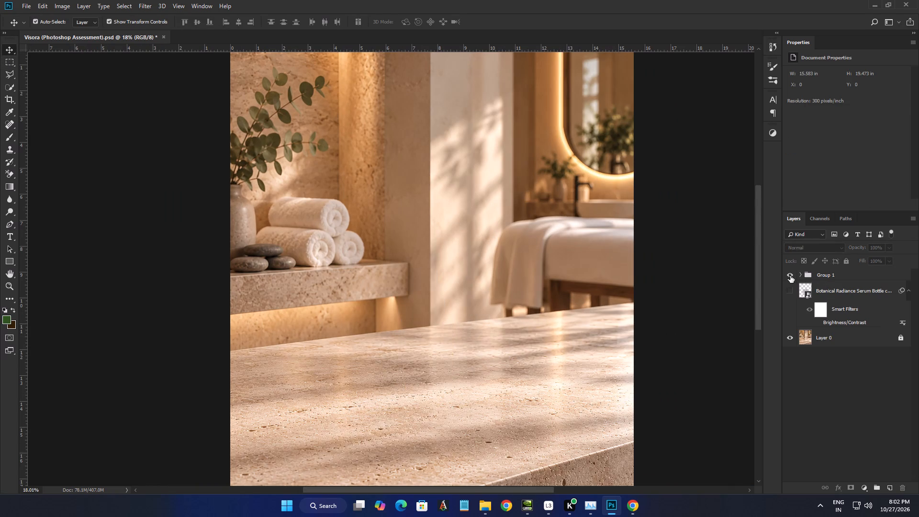
pyautogui.click(801, 276)
pyautogui.click(848, 286)
pyautogui.scroll(-2, 882, 319)
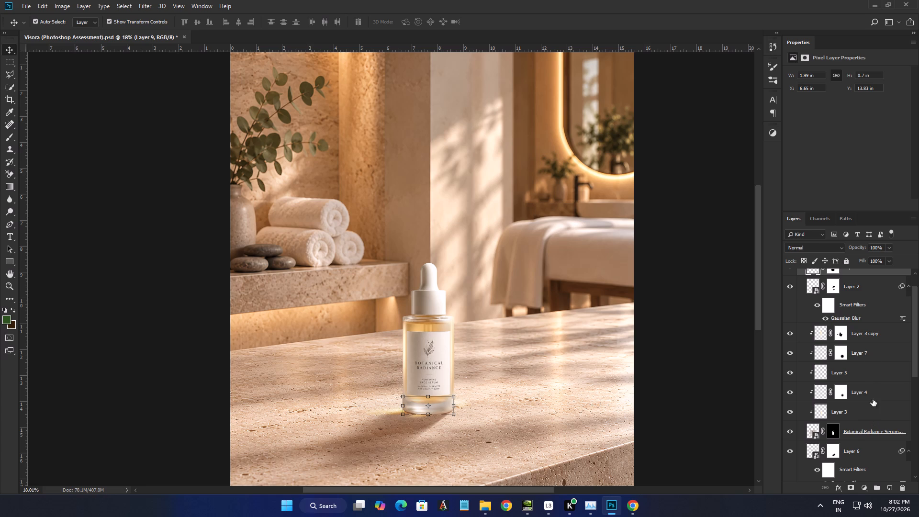
pyautogui.click(868, 333)
pyautogui.click(793, 332)
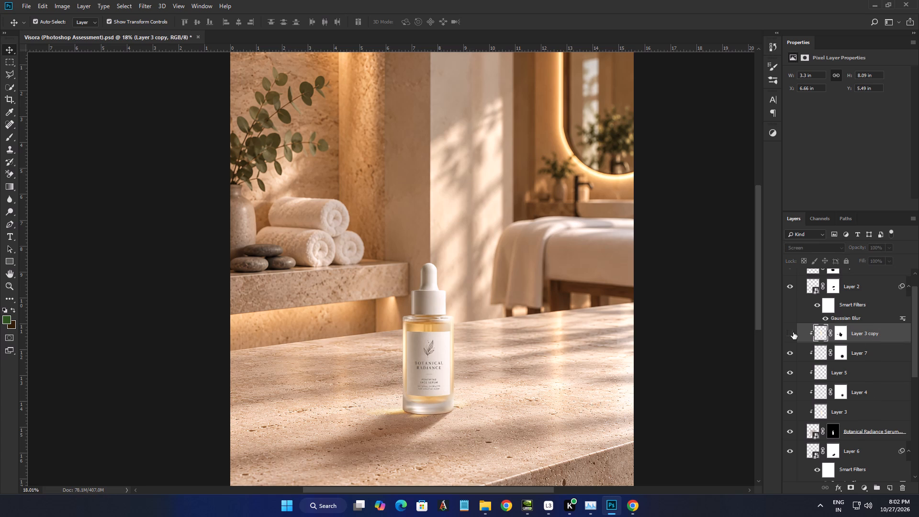
pyautogui.click(793, 332)
pyautogui.click(866, 357)
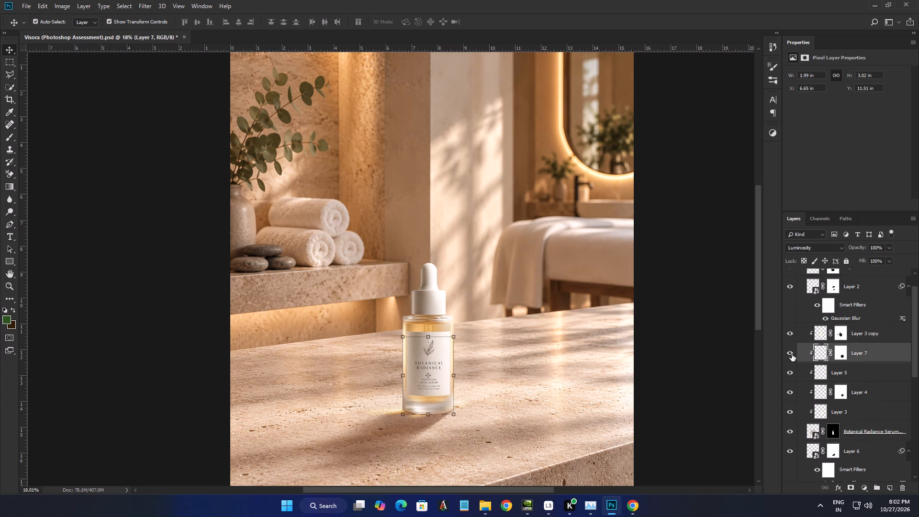
pyautogui.click(792, 354)
pyautogui.click(792, 354)
# Move Layer 3 copy down the clipped stack so it sits between Layer 5 and Layer 4.
pyautogui.keyDown('alt'); pyautogui.scroll(3, 408, 457); pyautogui.keyUp('alt')
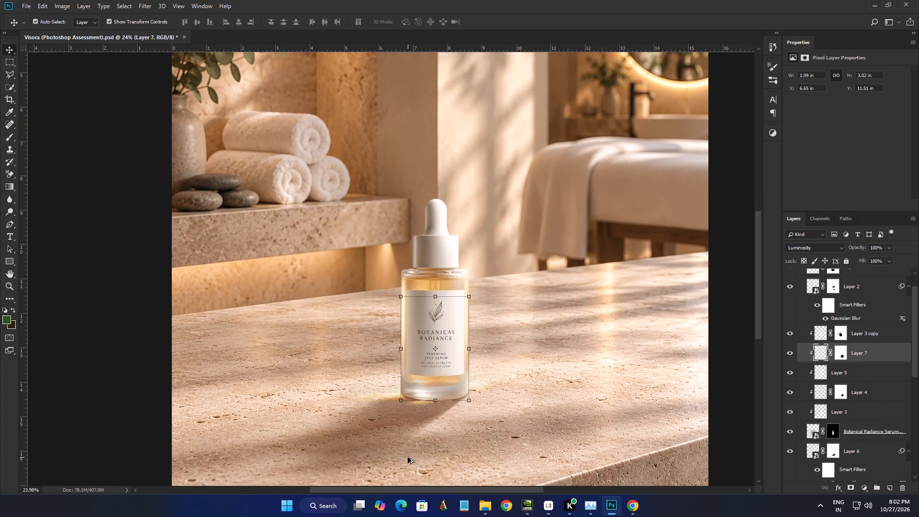
pyautogui.click(859, 336)
pyautogui.moveTo(861, 335); pyautogui.dragTo(866, 360)
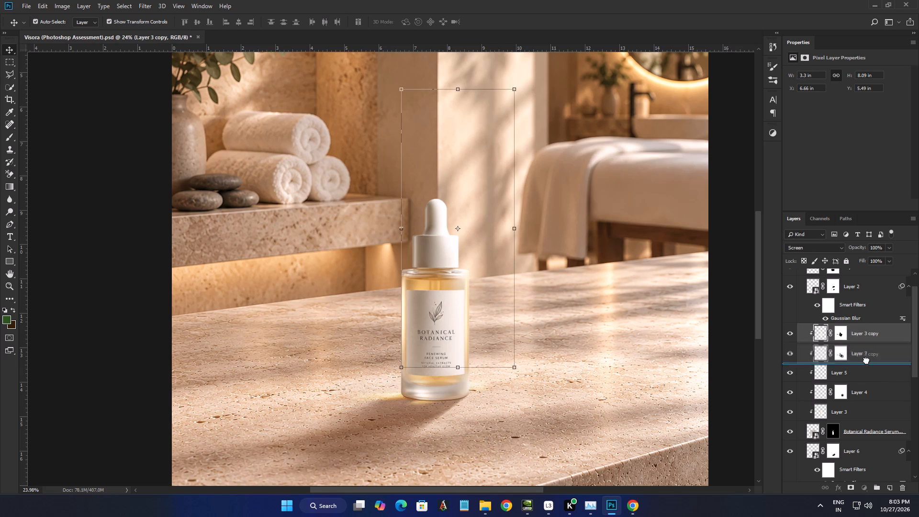
pyautogui.moveTo(866, 360); pyautogui.dragTo(866, 387)
# Examine the bottle's base up close with and without Layer 5.
pyautogui.click(793, 354)
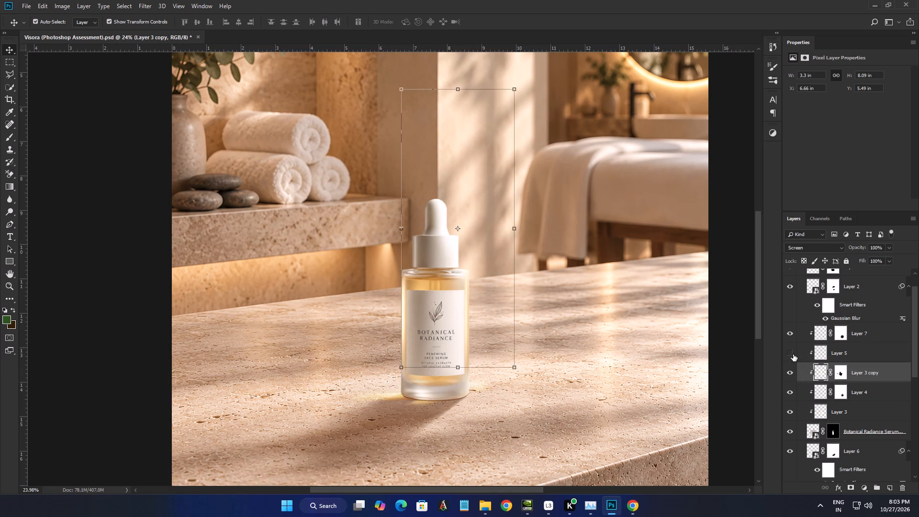
pyautogui.click(793, 354)
pyautogui.click(793, 354)
pyautogui.click(793, 354)
pyautogui.keyDown('alt'); pyautogui.scroll(5, 474, 419); pyautogui.keyUp('alt')
pyautogui.click(792, 356)
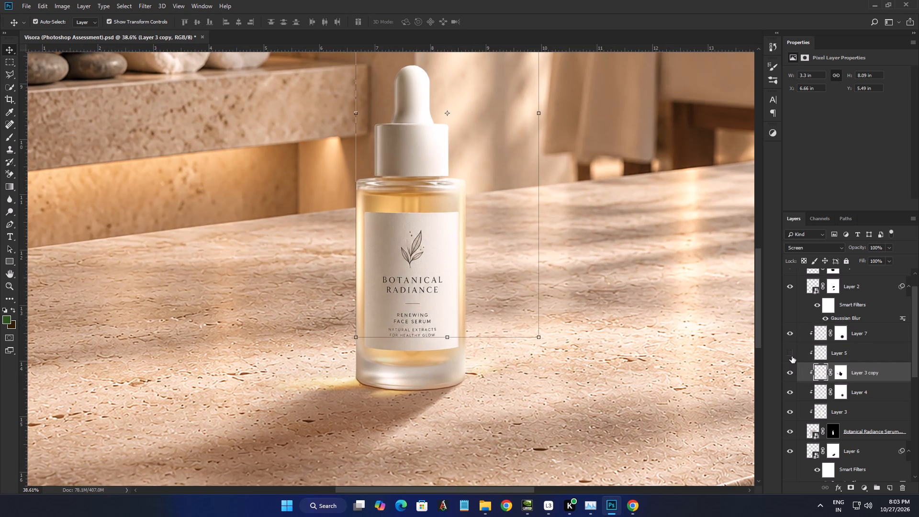
pyautogui.click(792, 356)
pyautogui.click(792, 356)
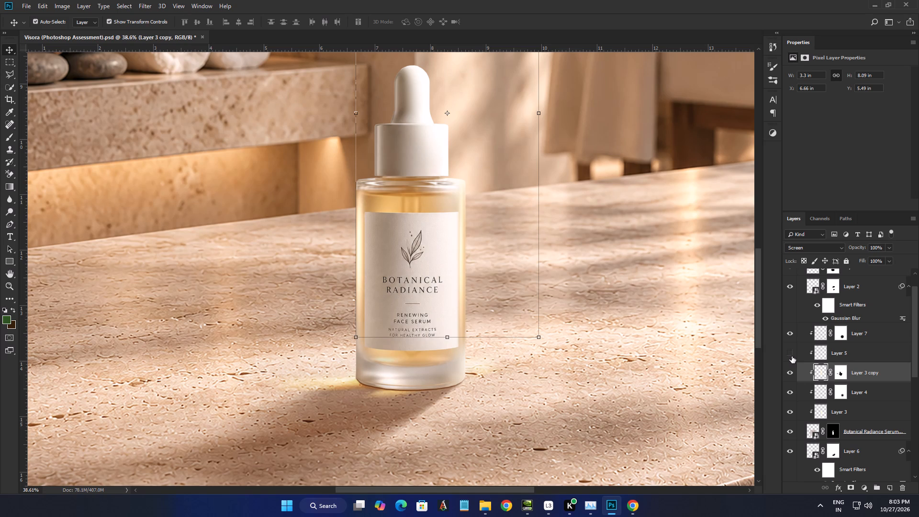
pyautogui.click(792, 356)
pyautogui.click(792, 356)
pyautogui.click(792, 356)
# Move Layer 5 and Layer 7 out of the bottle's clipped stack, placing both above Layer 2 with Layer 5 uppermost.
pyautogui.click(851, 355)
pyautogui.moveTo(850, 351); pyautogui.dragTo(851, 321)
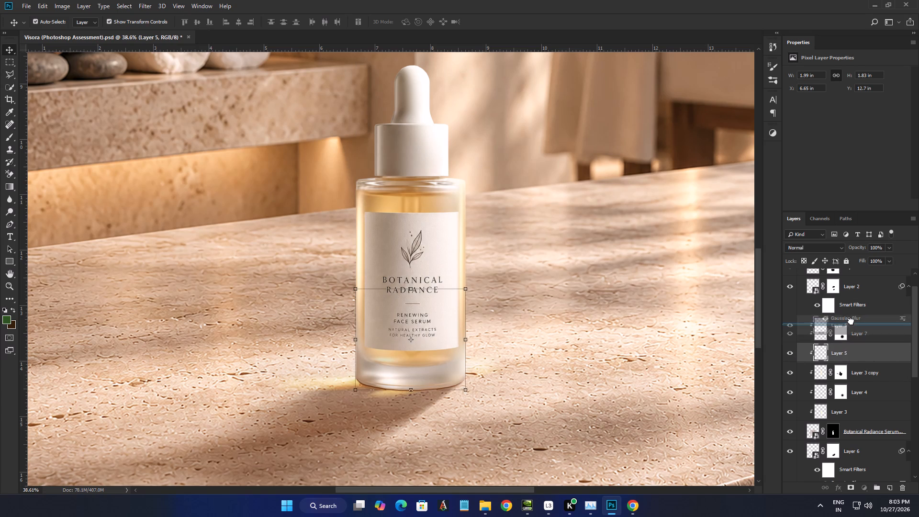
pyautogui.moveTo(851, 321); pyautogui.dragTo(853, 288)
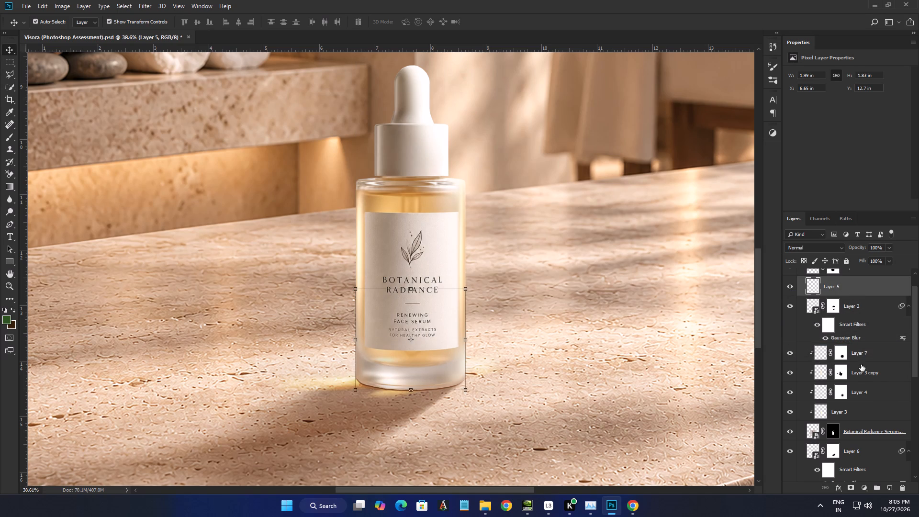
pyautogui.click(867, 356)
pyautogui.click(790, 351)
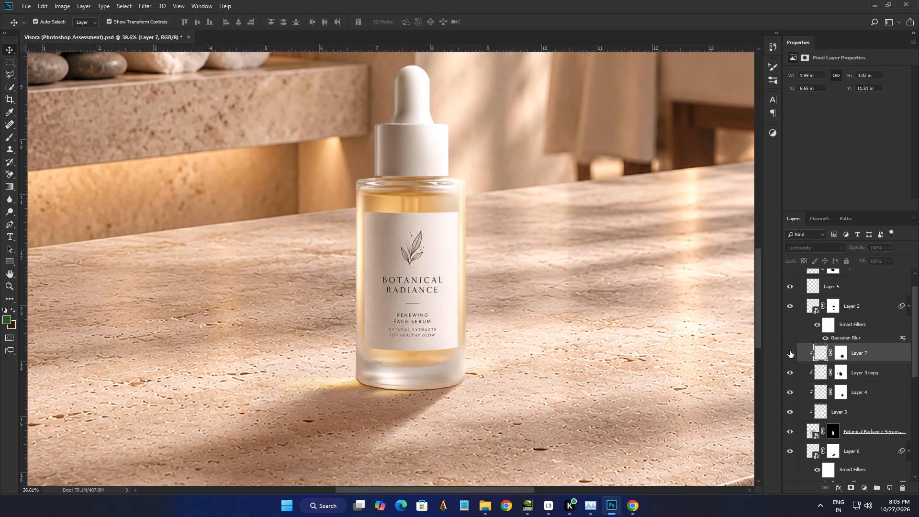
pyautogui.click(790, 351)
pyautogui.moveTo(880, 351); pyautogui.dragTo(869, 303)
# Compare the bottle with and without Layer 2, Layer 3 copy and Layer 4, one at a time.
pyautogui.click(864, 377)
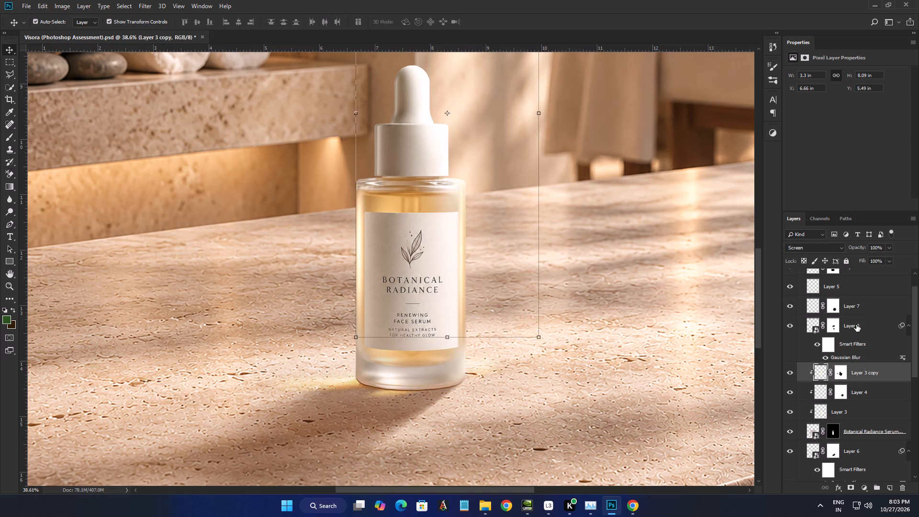
pyautogui.click(856, 325)
pyautogui.click(788, 324)
pyautogui.click(788, 324)
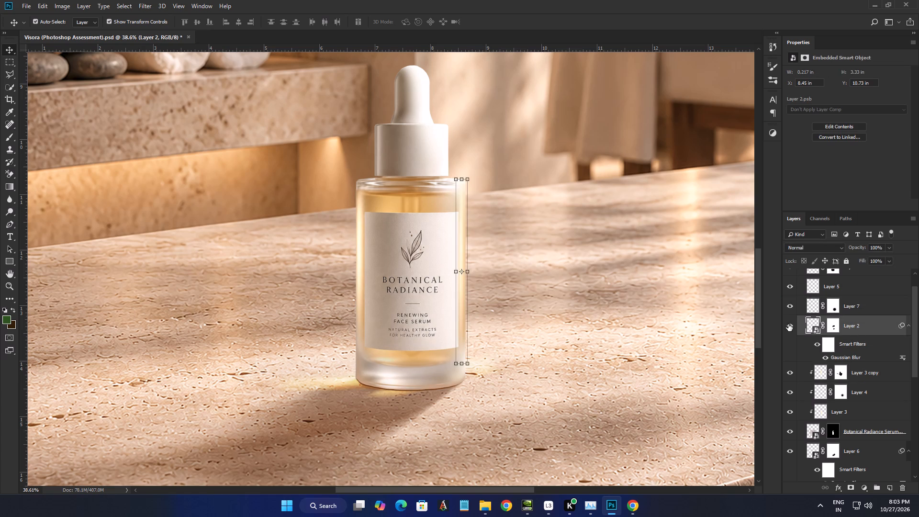
pyautogui.click(665, 324)
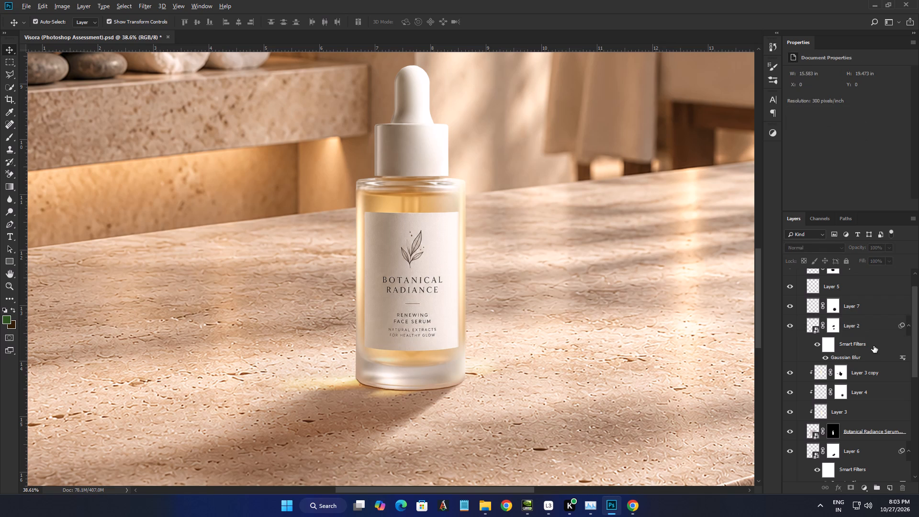
pyautogui.click(871, 381)
pyautogui.click(789, 373)
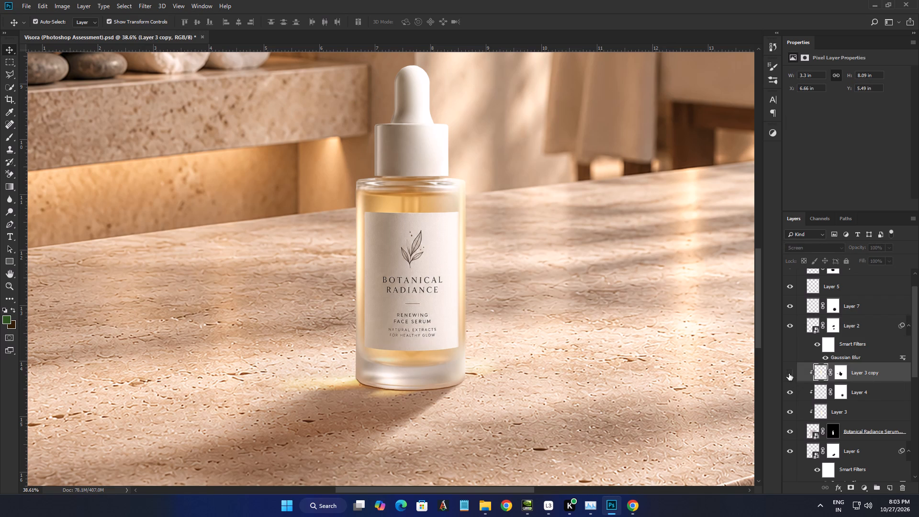
pyautogui.click(789, 373)
pyautogui.click(792, 395)
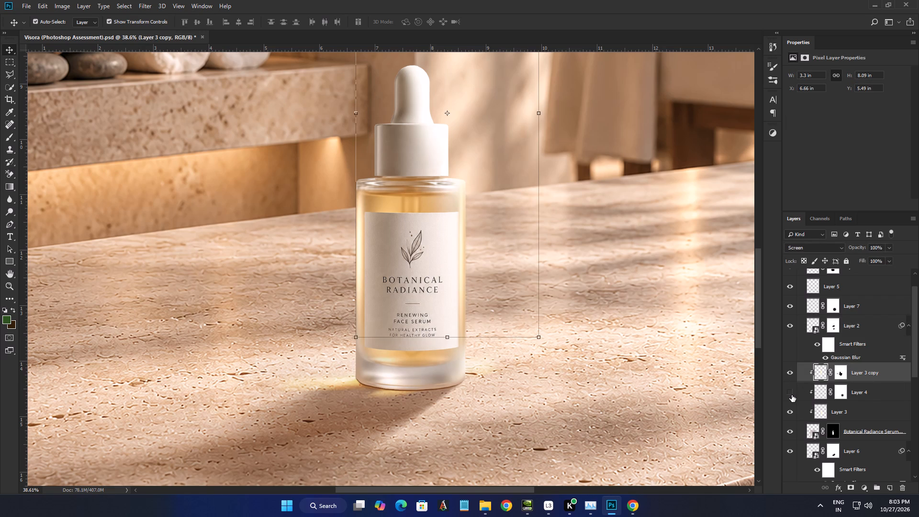
pyautogui.click(792, 395)
# Move Layer 4 out of the bottle's clipped stack, placing it between Layer 7 and Layer 2.
pyautogui.click(888, 394)
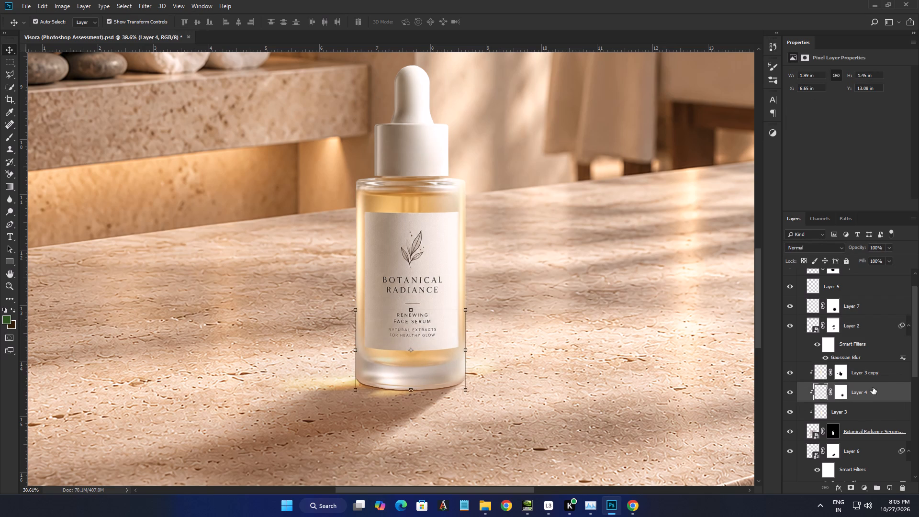
pyautogui.moveTo(873, 387); pyautogui.dragTo(869, 317)
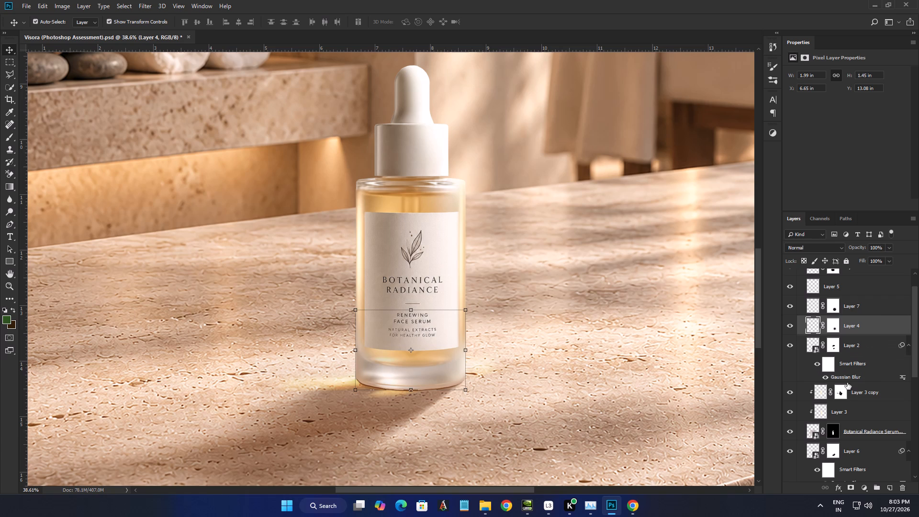
# Group Layer 9, Layer 5, Layer 7, Layer 4 and Layer 2 together inside Group 1.
pyautogui.click(855, 393)
pyautogui.click(849, 407)
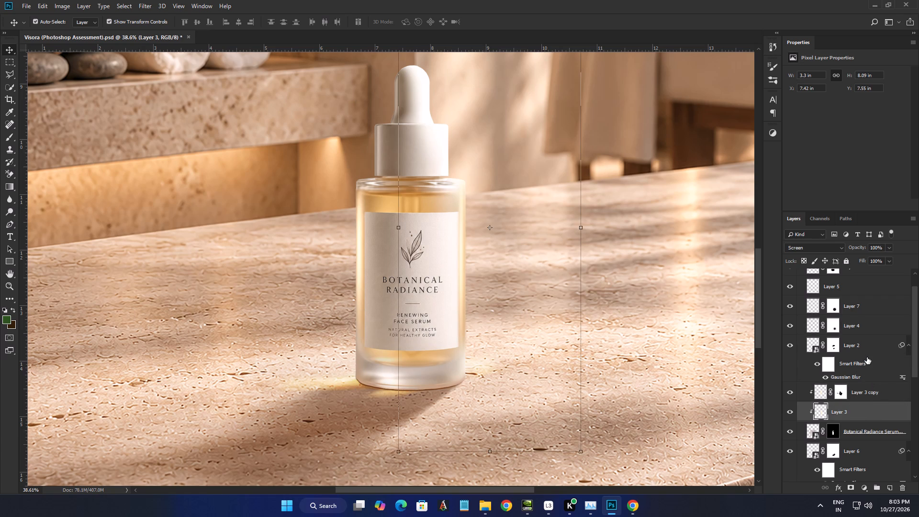
pyautogui.scroll(2, 867, 357)
pyautogui.click(865, 378)
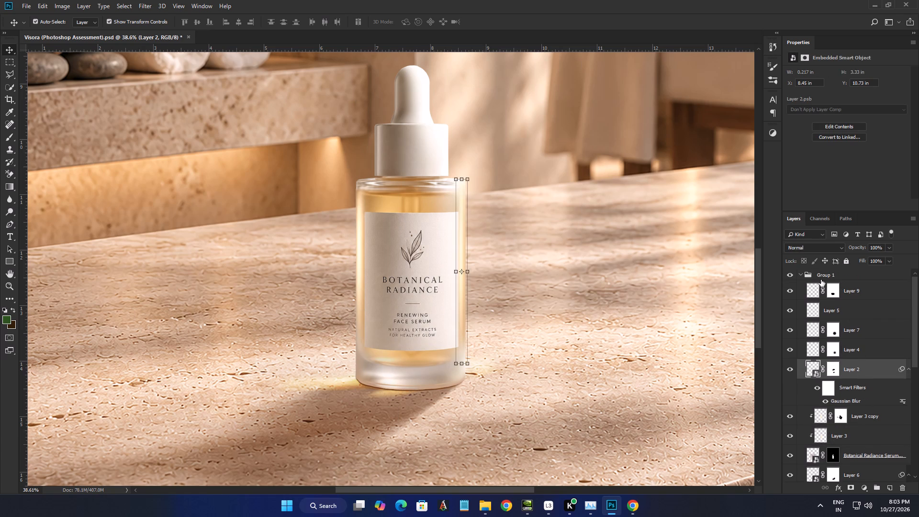
pyautogui.keyDown('shift'); pyautogui.click(855, 291); pyautogui.keyUp('shift')
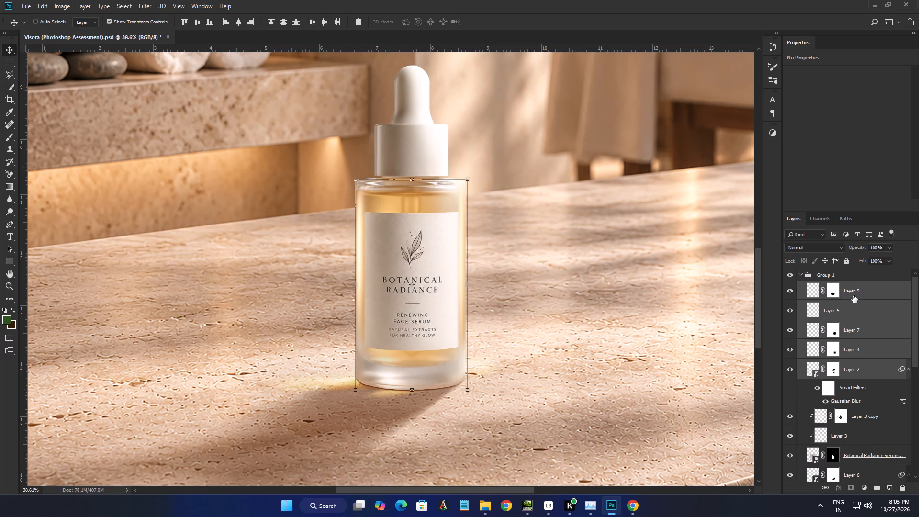
pyautogui.hotkey('ctrl', 'g')
# Compare the bottle with and without the new group of Layers 9, 5, 7, 4 and 2.
pyautogui.click(791, 286)
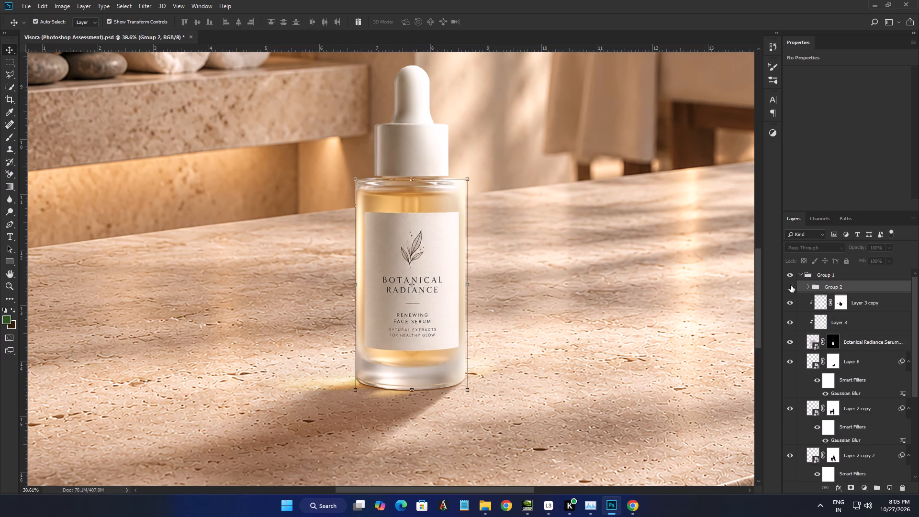
pyautogui.click(791, 285)
pyautogui.click(791, 285)
pyautogui.click(791, 285)
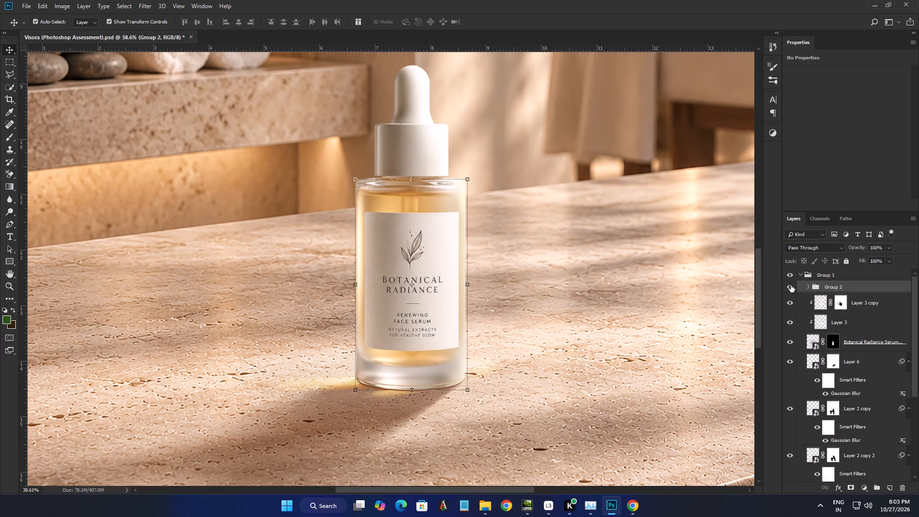
pyautogui.click(791, 285)
pyautogui.click(791, 285)
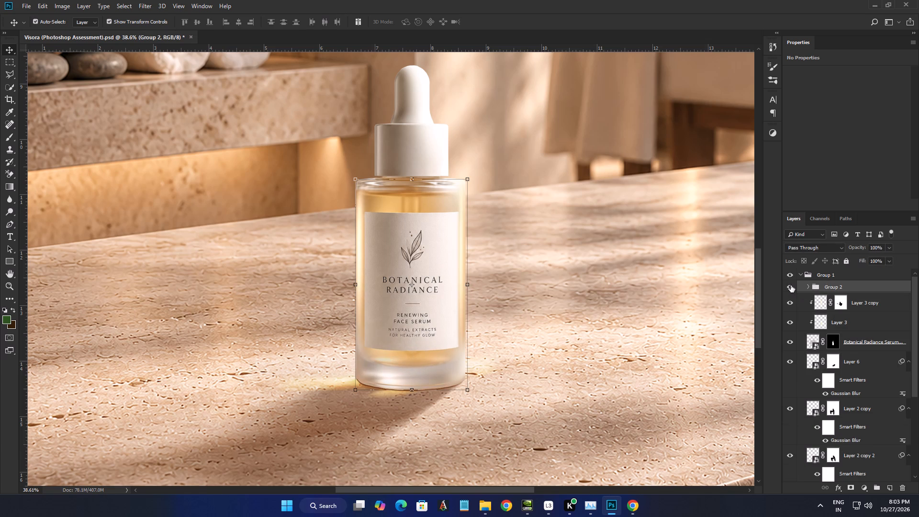
# Group all layers from Layer 6 down to Layer 10, beneath the bottle layer, into a new group inside Group 1.
pyautogui.click(869, 366)
pyautogui.scroll(-2, 870, 366)
pyautogui.scroll(-5, 853, 418)
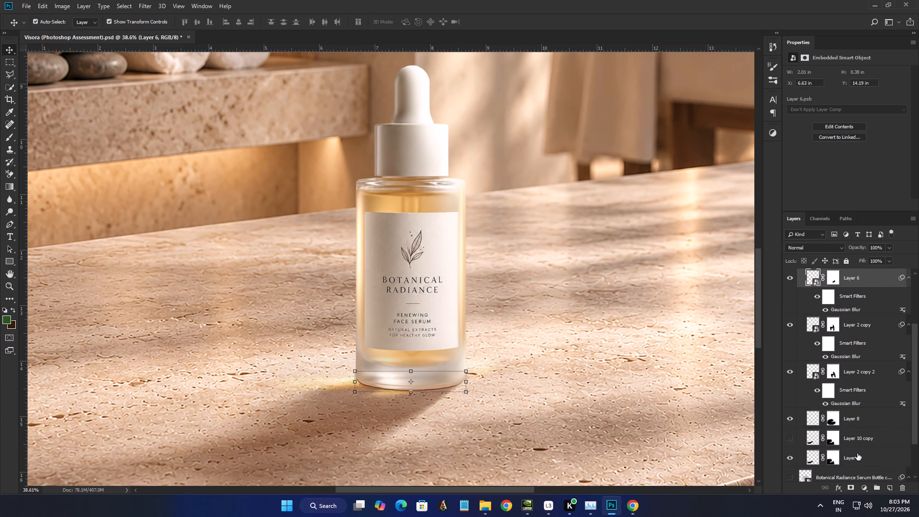
pyautogui.keyDown('shift'); pyautogui.click(861, 459); pyautogui.keyUp('shift')
pyautogui.scroll(-2, 862, 450)
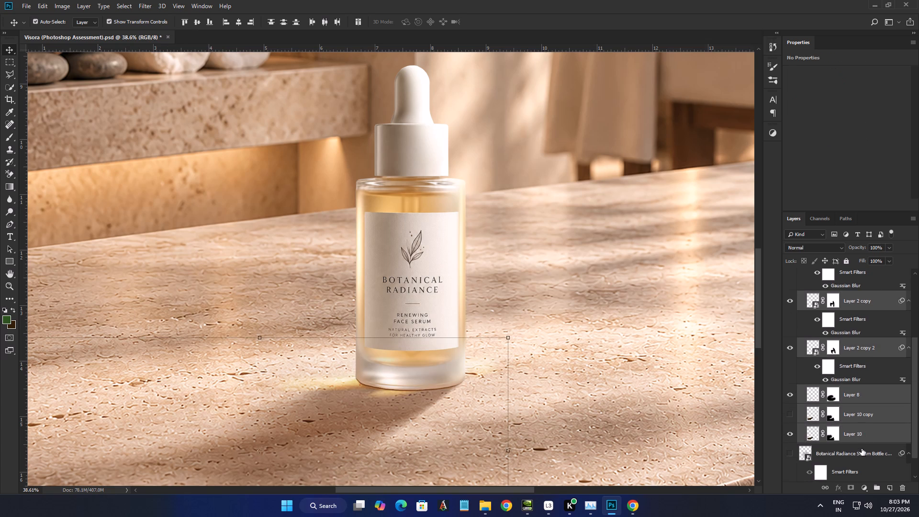
pyautogui.hotkey('ctrl', 'g')
pyautogui.click(793, 358)
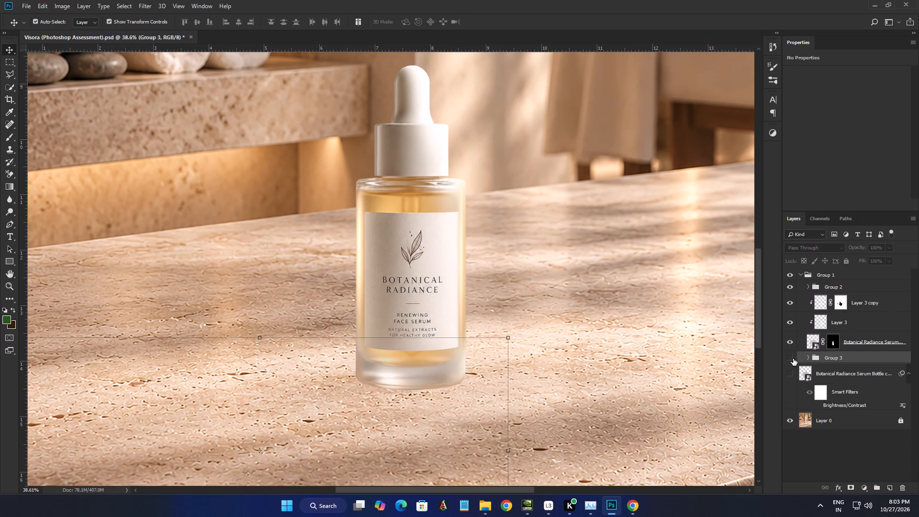
pyautogui.click(793, 359)
# Rename the new group beneath the bottle layer as "Shadows and reflections".
pyautogui.doubleClick(835, 358)
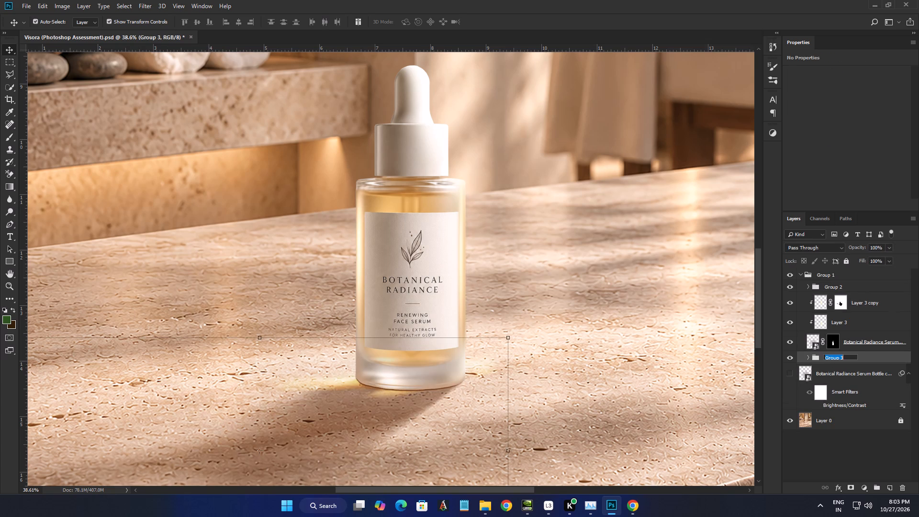
pyautogui.write('Shadows')
pyautogui.press('space')
pyautogui.write('and r')
pyautogui.write('eflecv')
pyautogui.press('BackSpace')
pyautogui.press('t')
pyautogui.write('ion')
pyautogui.press('s')
pyautogui.click(720, 394)
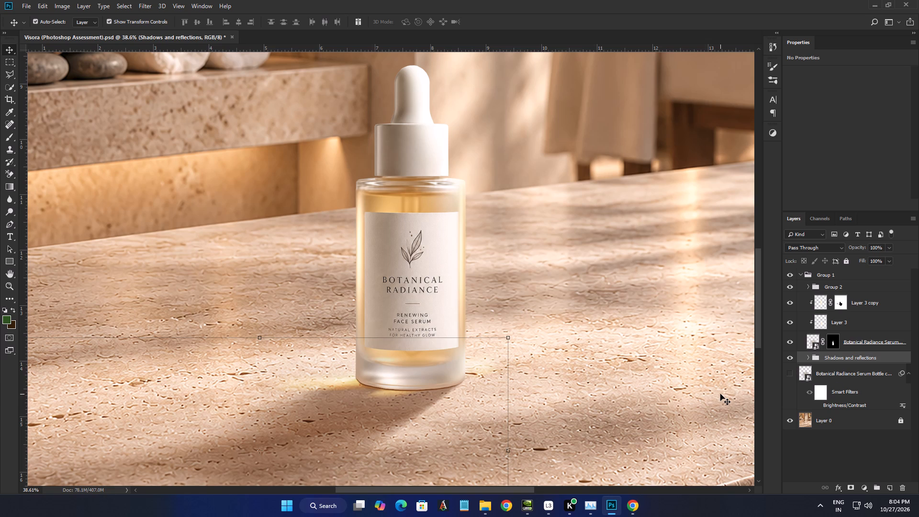
# Rename the uppermost group inside Group 1 as "Highlights".
pyautogui.scroll(3, 860, 333)
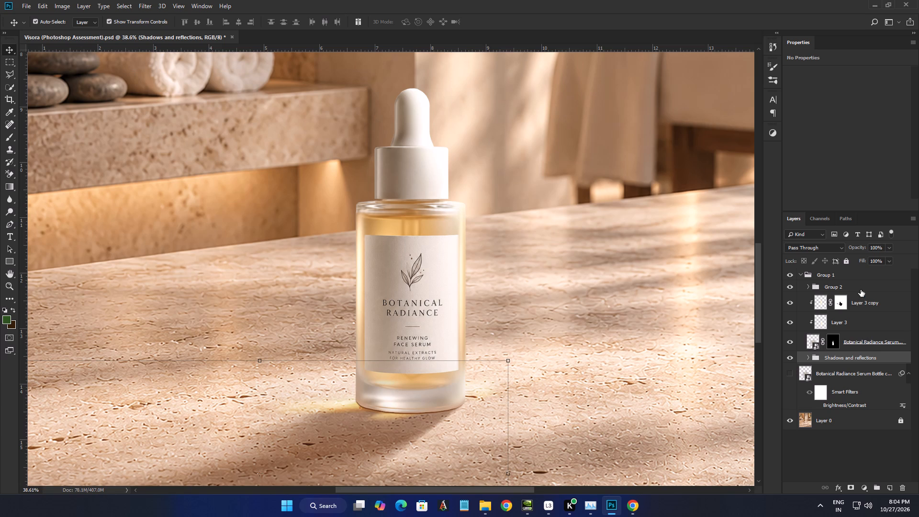
pyautogui.doubleClick(832, 287)
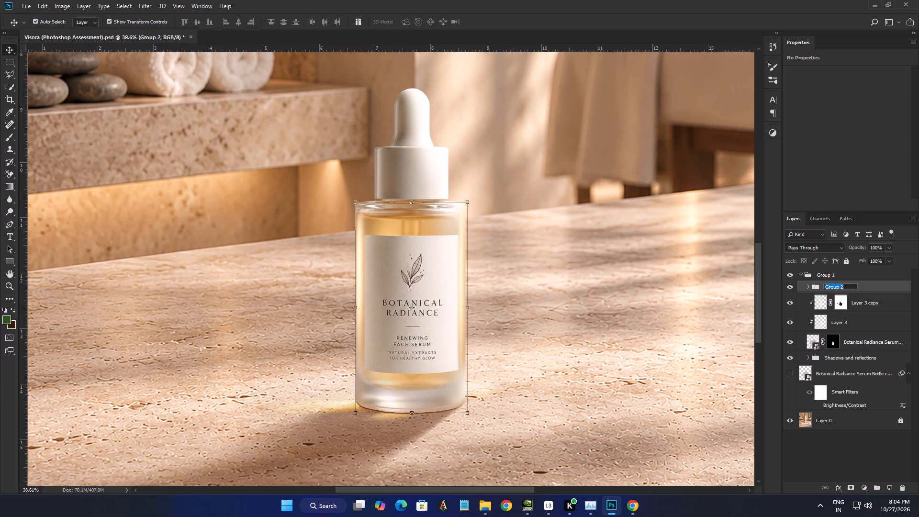
pyautogui.write('Hight')
pyautogui.press('BackSpace')
pyautogui.press('BackSpace')
pyautogui.press('BackSpace')
pyautogui.press('BackSpace')
pyautogui.write('igh')
pyautogui.write('lights')
pyautogui.click(862, 287)
# Compare the bottle with and without the Highlights group and Layer 3 copy, and review the full composition.
pyautogui.click(788, 287)
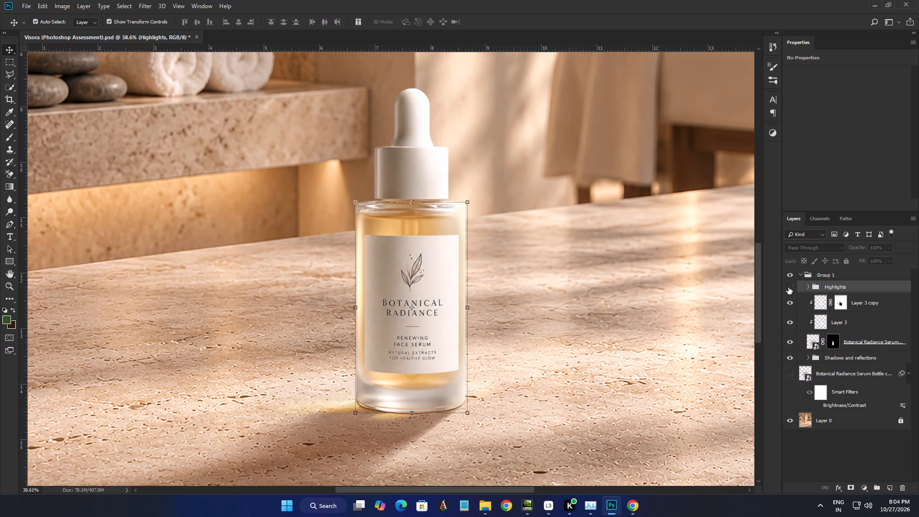
pyautogui.click(788, 287)
pyautogui.click(794, 306)
pyautogui.click(794, 306)
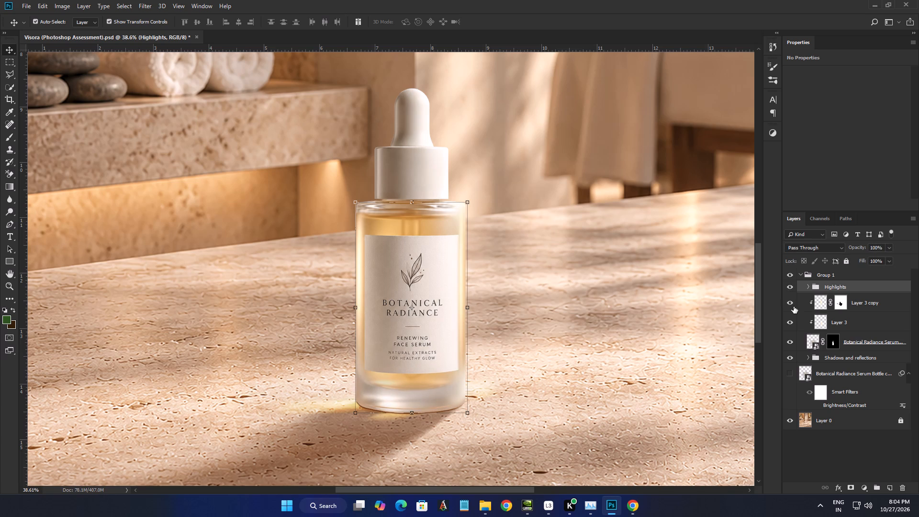
pyautogui.keyDown('alt'); pyautogui.scroll(-8, 498, 388); pyautogui.keyUp('alt')
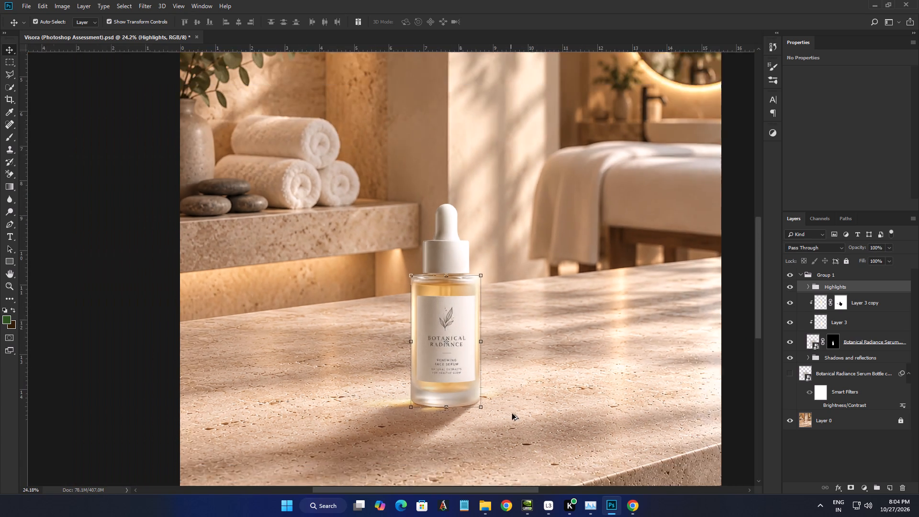
pyautogui.click(124, 312)
pyautogui.keyDown('alt'); pyautogui.scroll(1, 142, 308); pyautogui.keyUp('alt')
pyautogui.press('space')
pyautogui.press('space')
pyautogui.press('space')
pyautogui.press('space')
pyautogui.press('space')
pyautogui.press('space')
pyautogui.moveTo(490, 317); pyautogui.dragTo(382, 270)
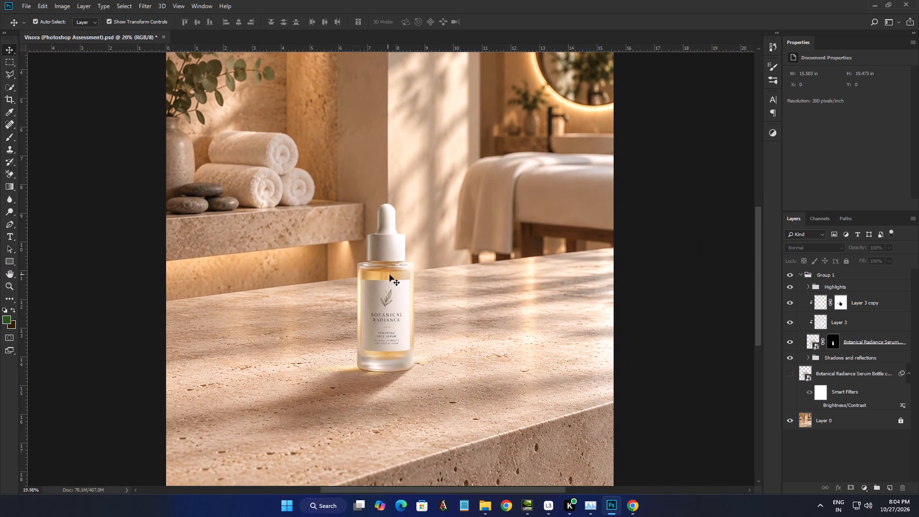
pyautogui.keyDown('alt'); pyautogui.scroll(-3, 390, 275); pyautogui.keyUp('alt')
# Collapse Group 1 and rename it as "Subjeect".
pyautogui.click(799, 274)
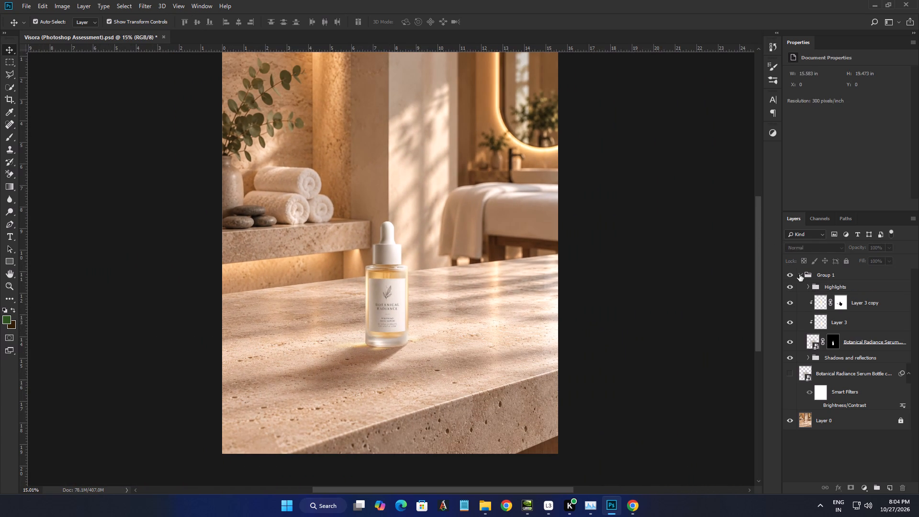
pyautogui.doubleClick(823, 275)
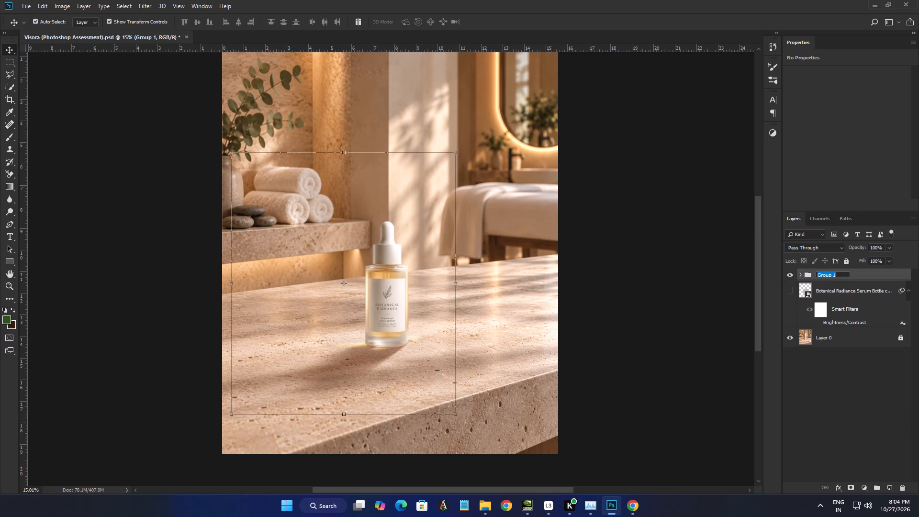
pyautogui.write('Subjeect')
pyautogui.press('Return')
pyautogui.click(675, 250)
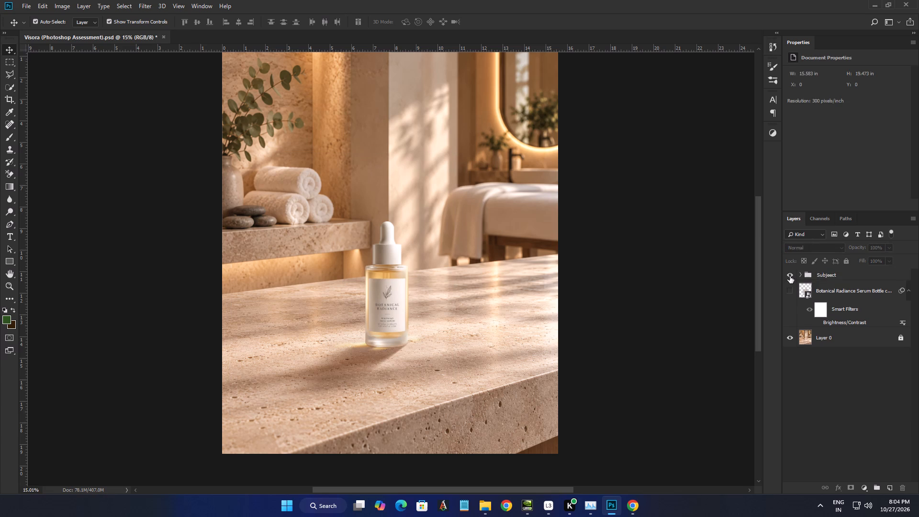
# Compare the scene with and without the Subjeect group.
pyautogui.click(790, 276)
pyautogui.click(790, 276)
pyautogui.click(693, 277)
# Save the Visora (Photoshop Assessment) document.
pyautogui.hotkey('ctrl', 's')
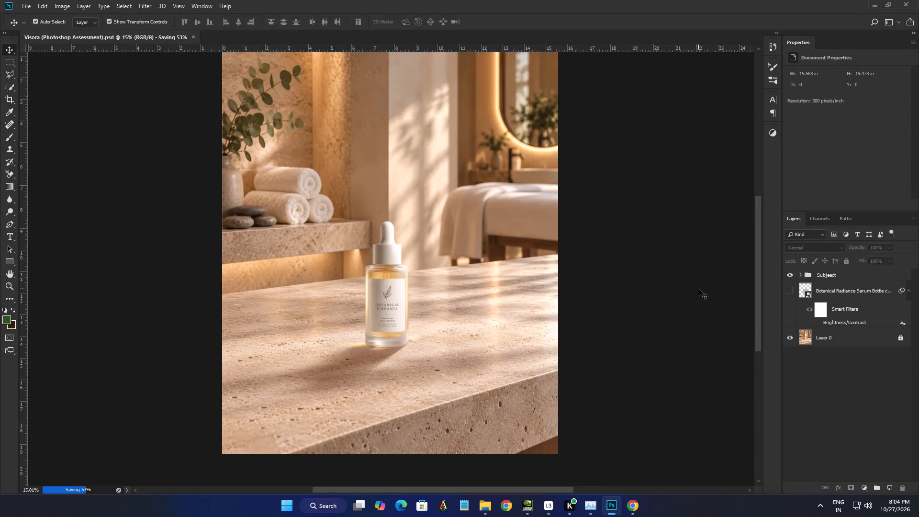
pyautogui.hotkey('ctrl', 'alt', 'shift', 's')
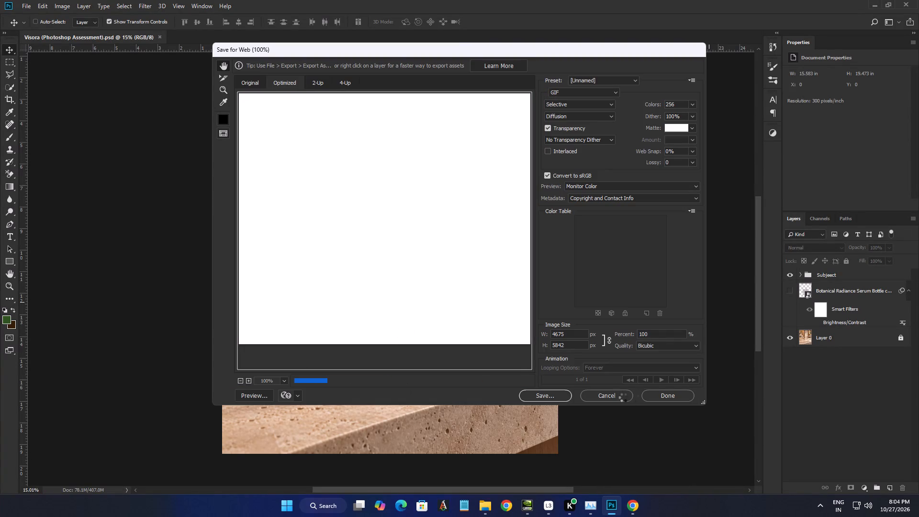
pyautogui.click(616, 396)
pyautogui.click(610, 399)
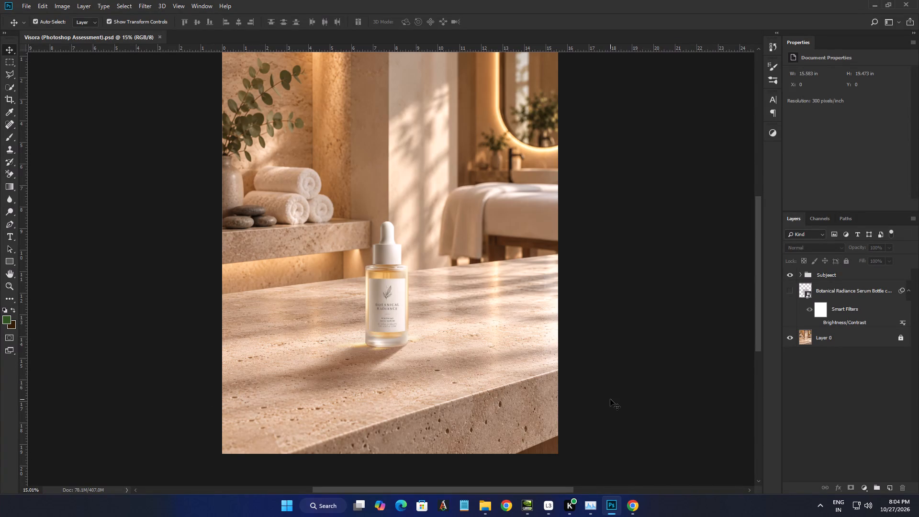
# Save a JPEG copy of Visora (Photoshop Assessment) in Downloads at quality 12 (Maximum) with the Baseline ("Standard") format.
pyautogui.hotkey('ctrl', 'shift', 's')
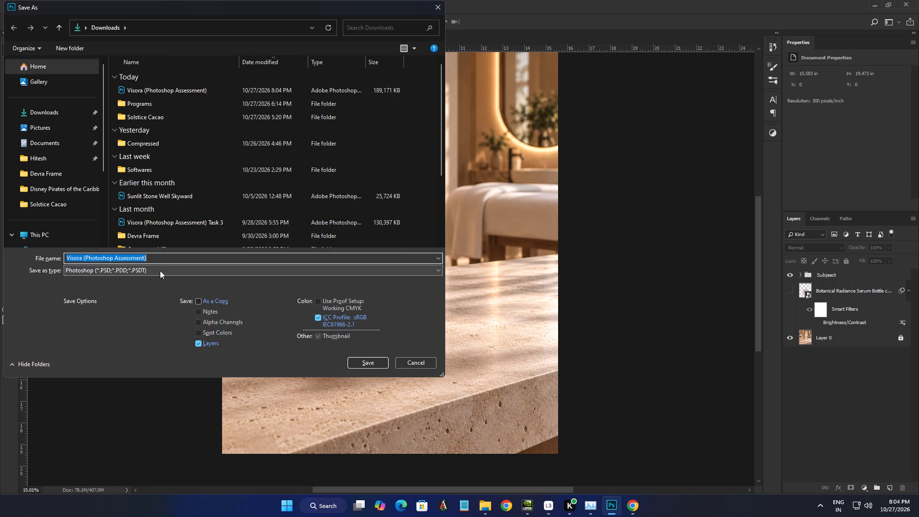
pyautogui.click(160, 270)
pyautogui.click(136, 345)
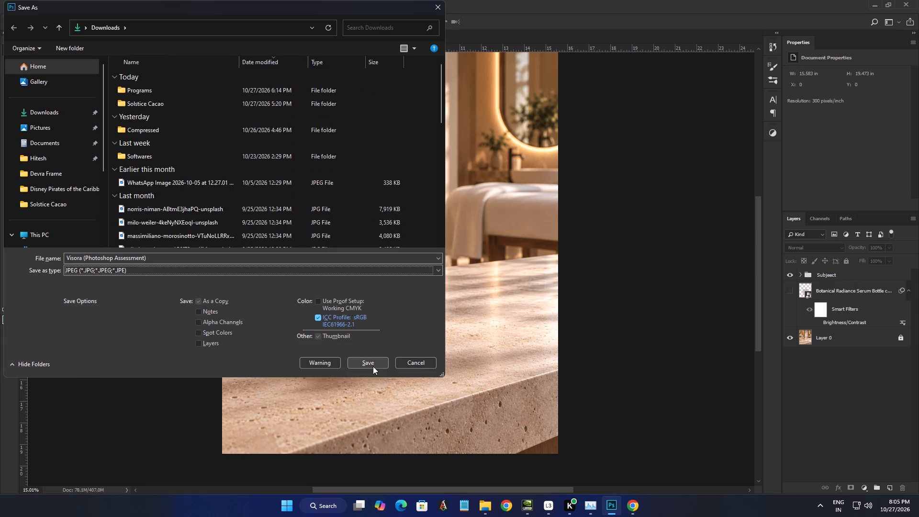
pyautogui.click(373, 366)
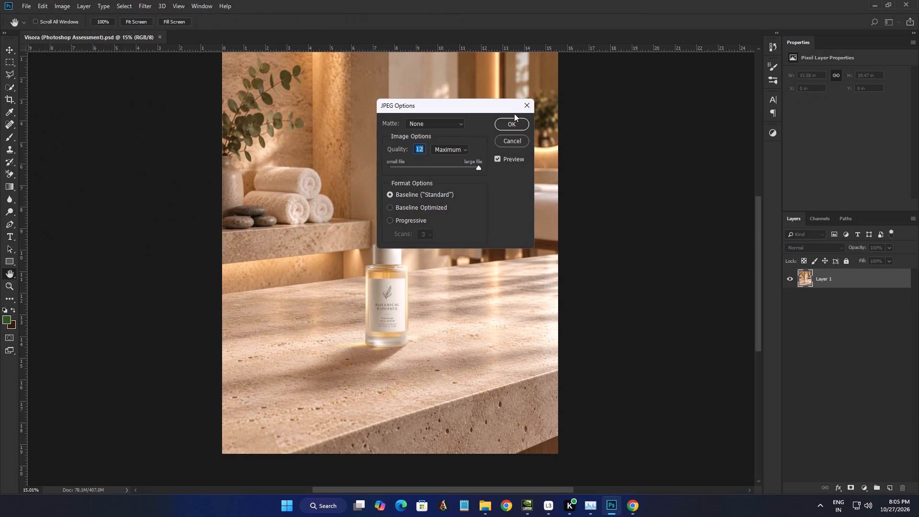
pyautogui.click(511, 121)
# Examine the bottle's blending with the stone counter up close and the full spa composition.
pyautogui.keyDown('alt'); pyautogui.scroll(2, 442, 291); pyautogui.keyUp('alt')
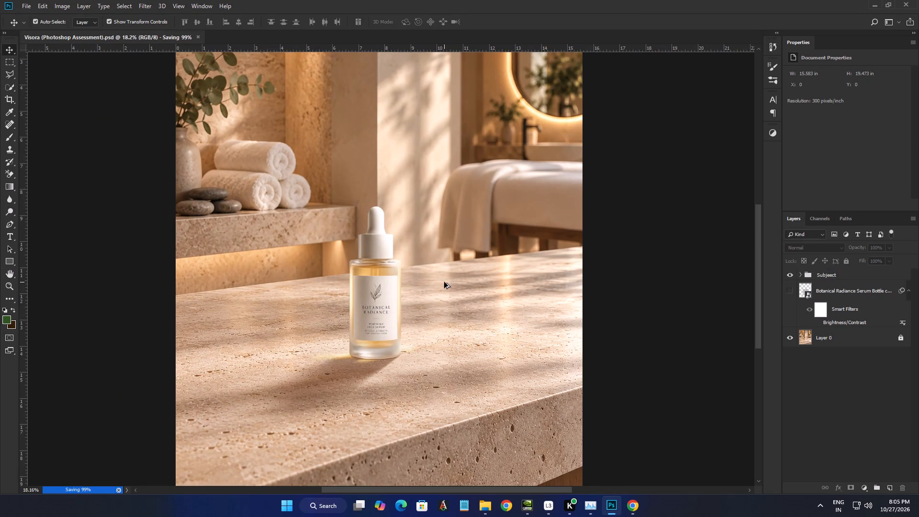
pyautogui.keyDown('alt'); pyautogui.scroll(3, 444, 281); pyautogui.keyUp('alt')
pyautogui.keyDown('alt'); pyautogui.scroll(3, 357, 268); pyautogui.keyUp('alt')
pyautogui.keyDown('alt'); pyautogui.scroll(-3, 357, 268); pyautogui.keyUp('alt')
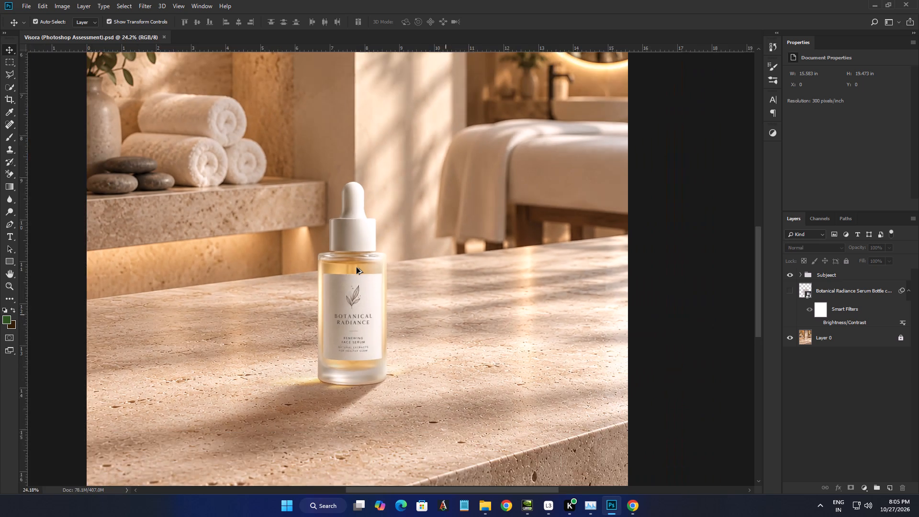
pyautogui.keyDown('alt'); pyautogui.scroll(-5, 357, 268); pyautogui.keyUp('alt')
pyautogui.keyDown('alt'); pyautogui.scroll(1, 357, 268); pyautogui.keyUp('alt')
pyautogui.keyDown('alt'); pyautogui.scroll(-2, 357, 268); pyautogui.keyUp('alt')
pyautogui.click(569, 245)
pyautogui.keyDown('alt'); pyautogui.scroll(3, 418, 308); pyautogui.keyUp('alt')
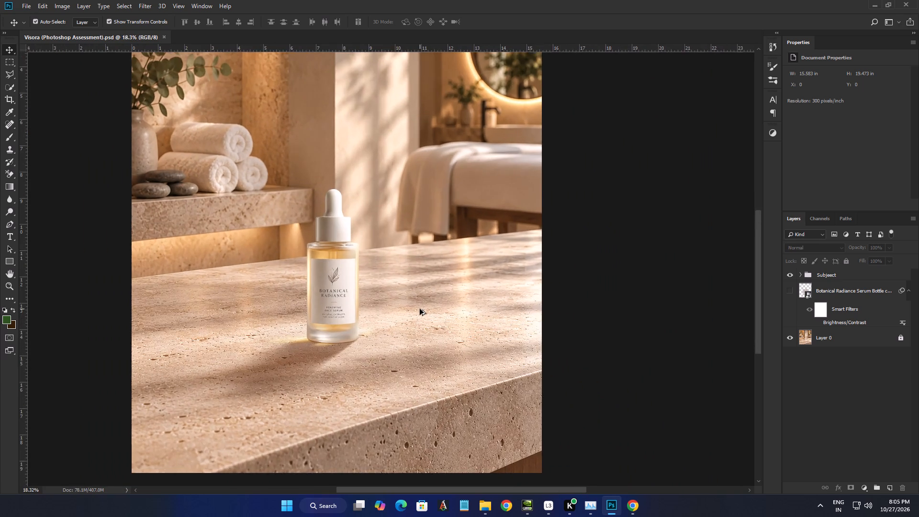
pyautogui.keyDown('alt'); pyautogui.scroll(7, 340, 361); pyautogui.keyUp('alt')
pyautogui.keyDown('alt'); pyautogui.scroll(-9, 336, 366); pyautogui.keyUp('alt')
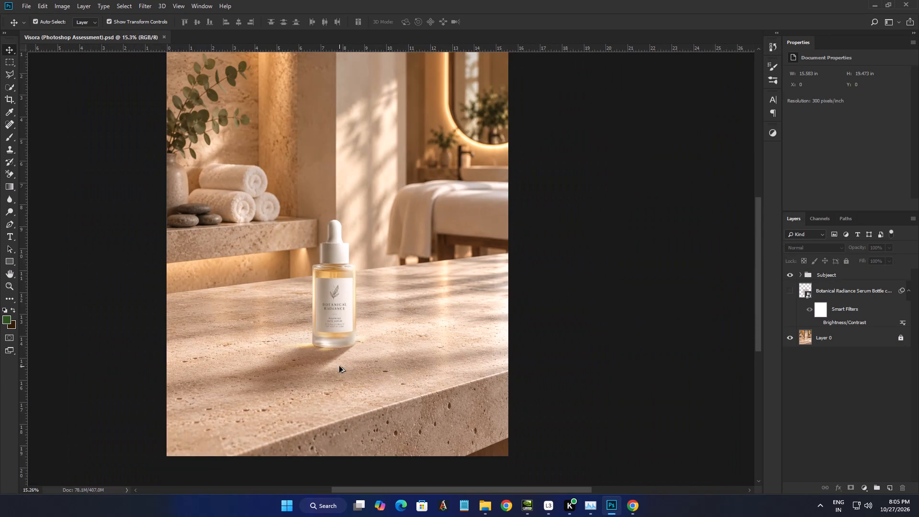
pyautogui.keyDown('alt'); pyautogui.scroll(-3, 339, 366); pyautogui.keyUp('alt')
pyautogui.click(565, 347)
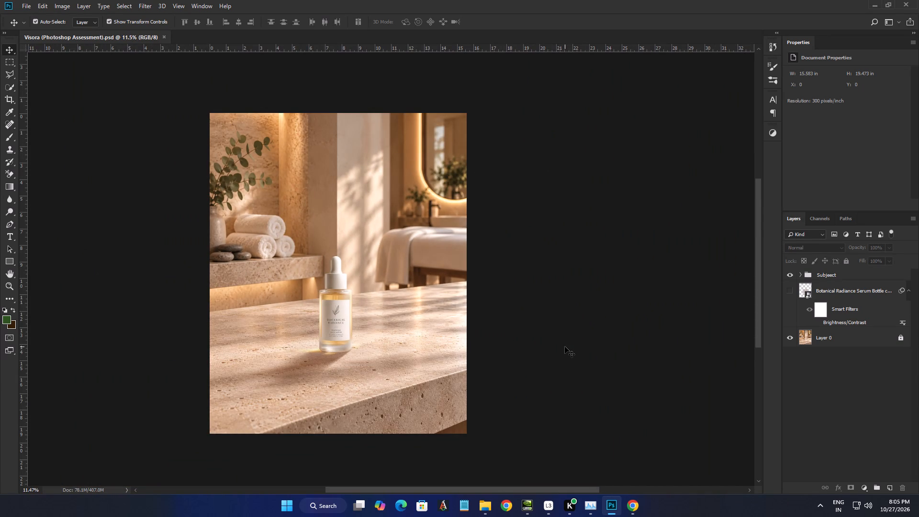
# Switch to the Chrome browser.
pyautogui.click(634, 513)
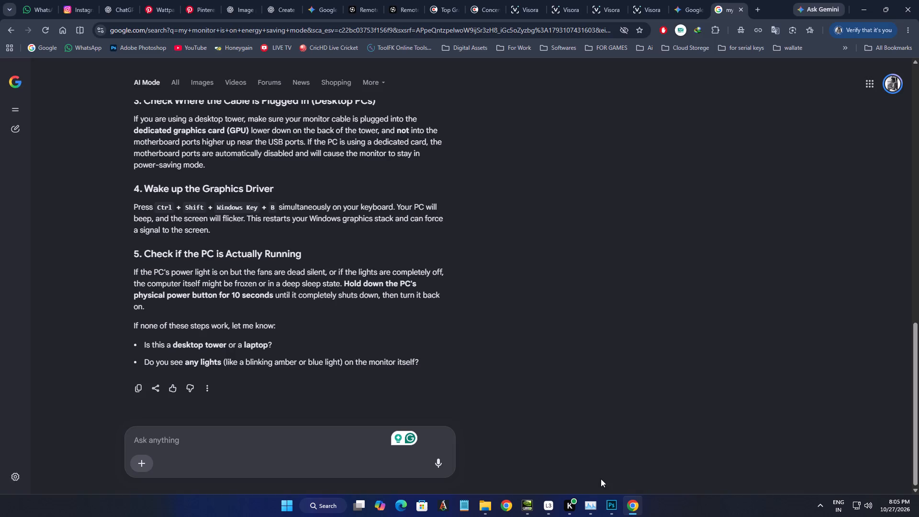
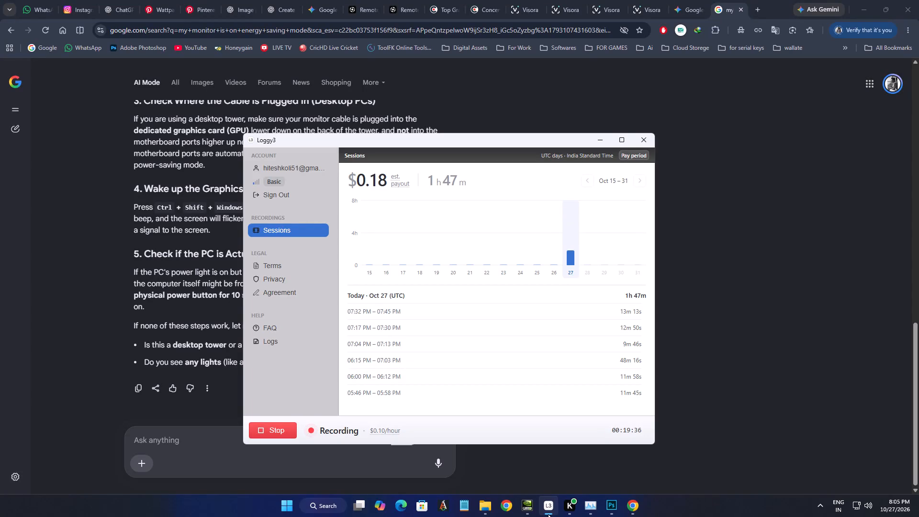
# Find and open the Photoshop Assessment task page among the loaded Visora tabs.
pyautogui.click(715, 352)
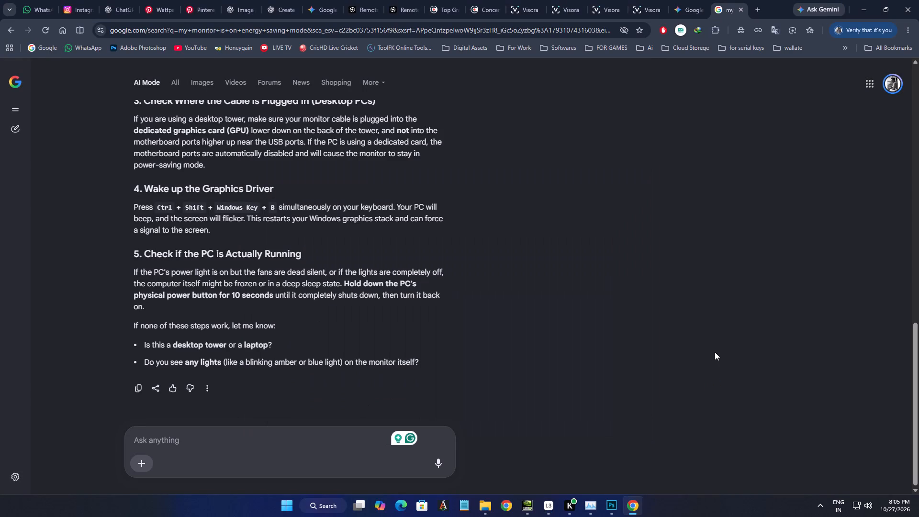
pyautogui.scroll(9, 570, 141)
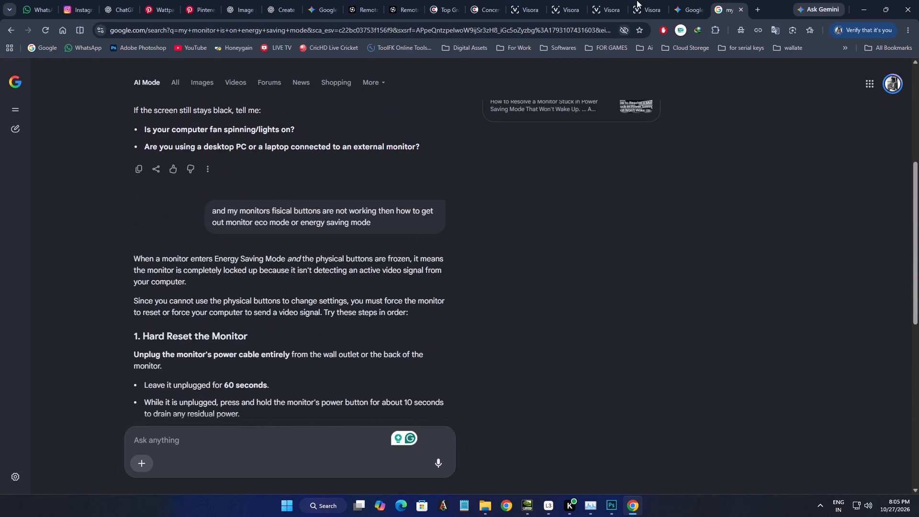
pyautogui.click(641, 0)
pyautogui.click(613, 0)
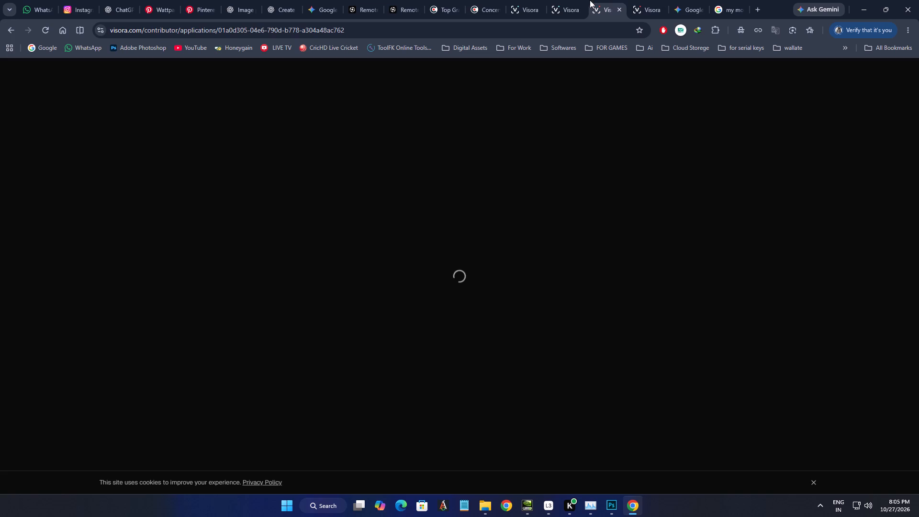
pyautogui.click(572, 0)
pyautogui.click(532, 0)
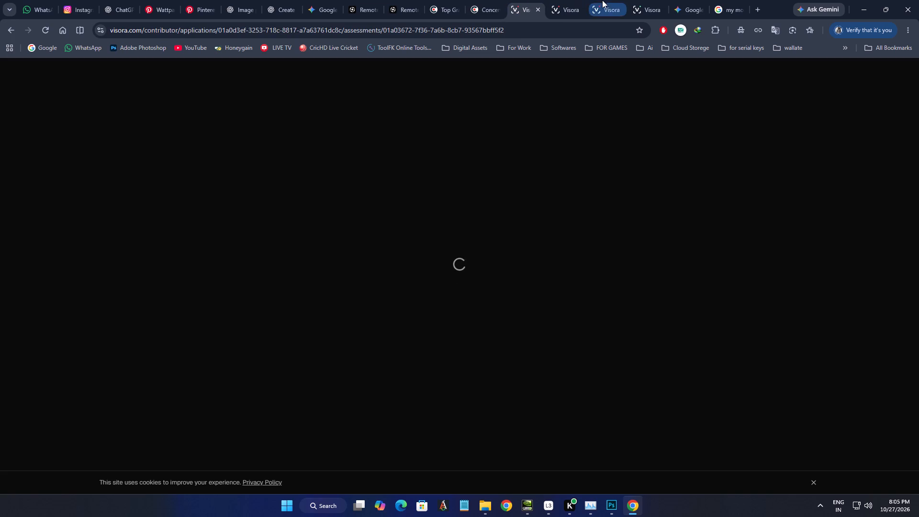
pyautogui.click(577, 0)
pyautogui.click(603, 0)
pyautogui.click(657, 0)
pyautogui.click(532, 0)
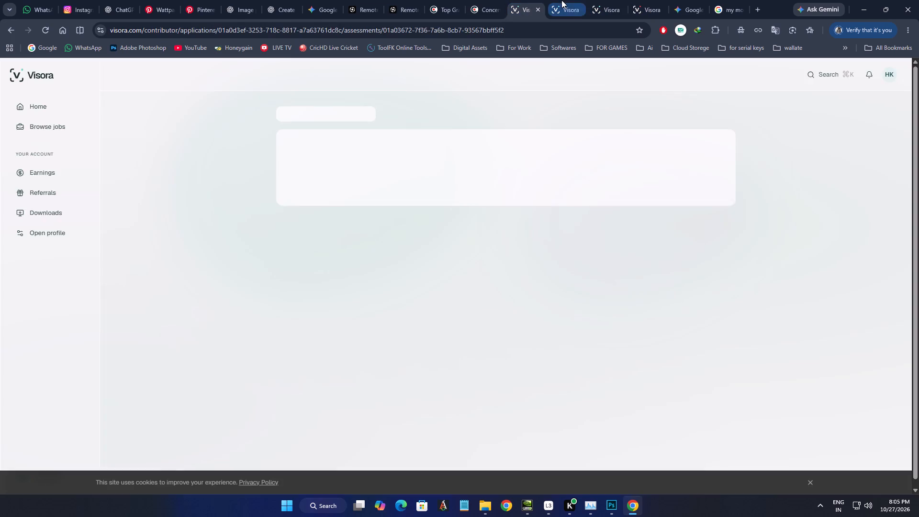
pyautogui.click(562, 0)
pyautogui.click(627, 0)
pyautogui.click(525, 1)
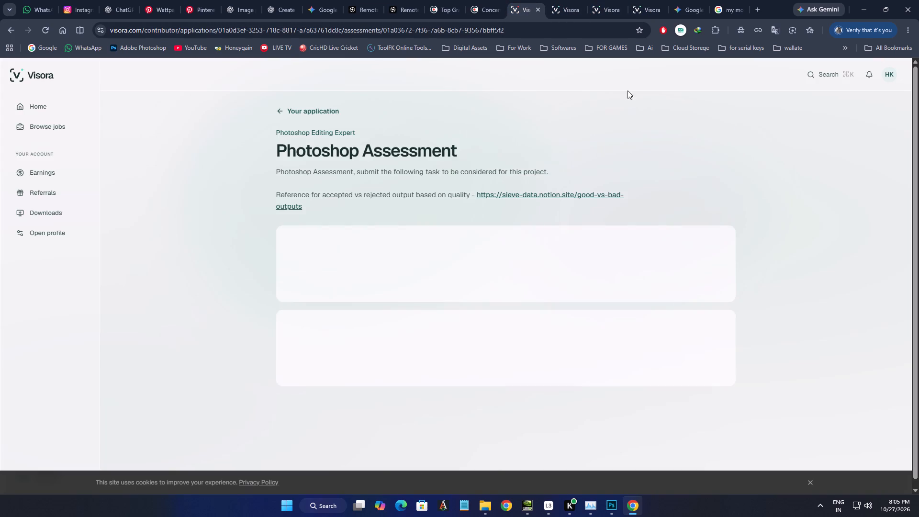
# Read the Product background swap brief, including its rules, priority areas and final submission requirements.
pyautogui.scroll(-1, 608, 184)
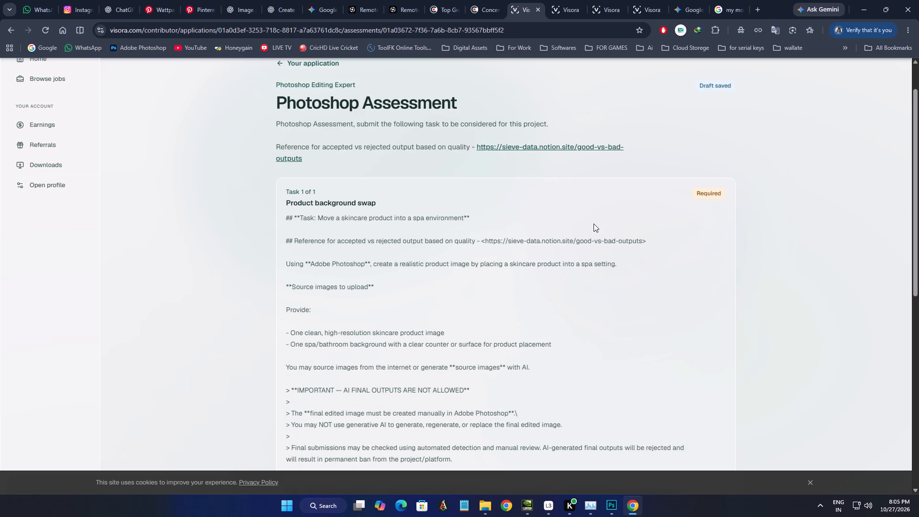
pyautogui.scroll(-4, 593, 227)
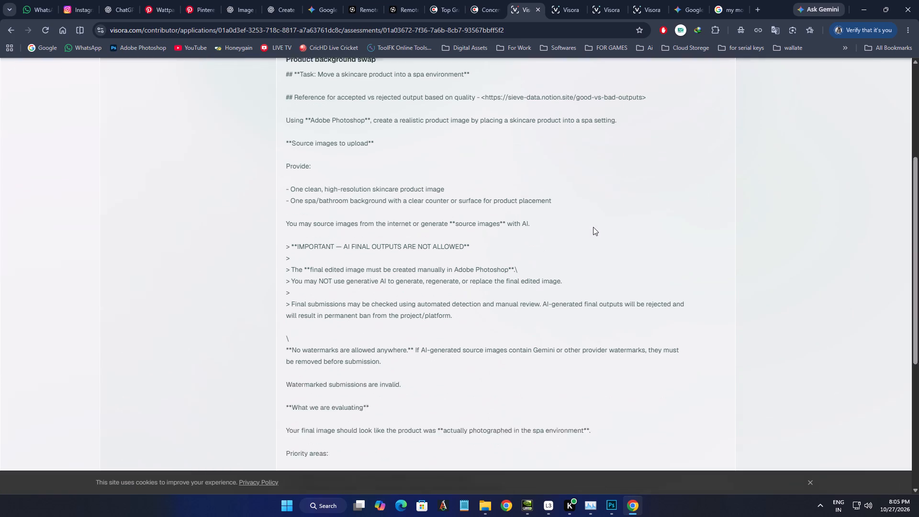
pyautogui.scroll(-3, 593, 227)
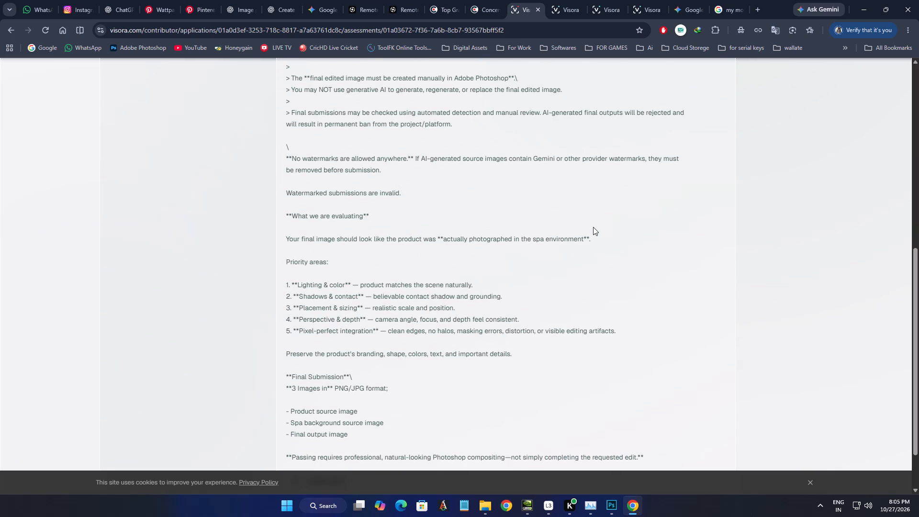
pyautogui.scroll(-3, 567, 304)
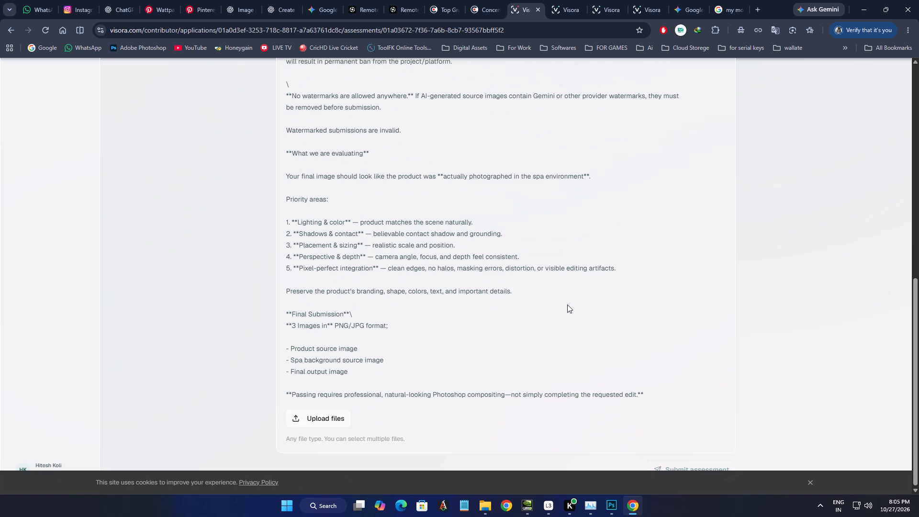
# Switch to Photoshop and examine the bottle's blending up close and the full spa composition against the brief.
pyautogui.click(606, 510)
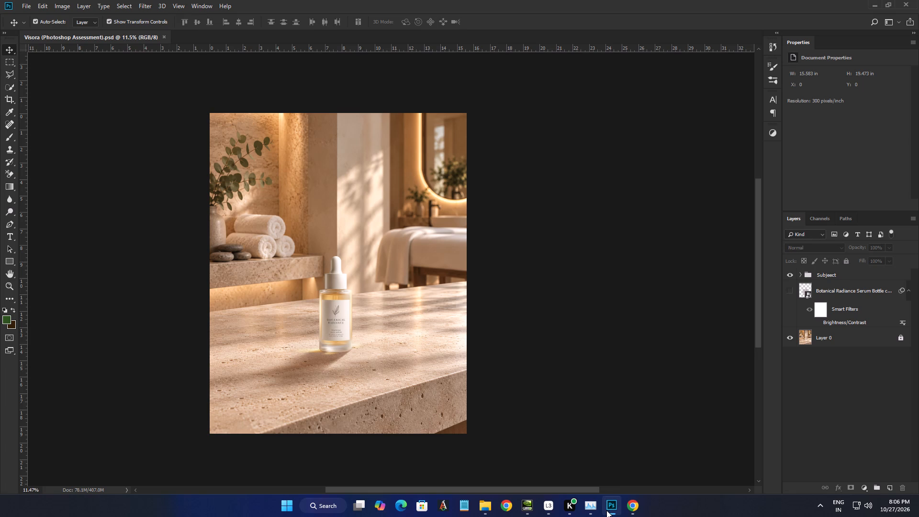
pyautogui.click(606, 510)
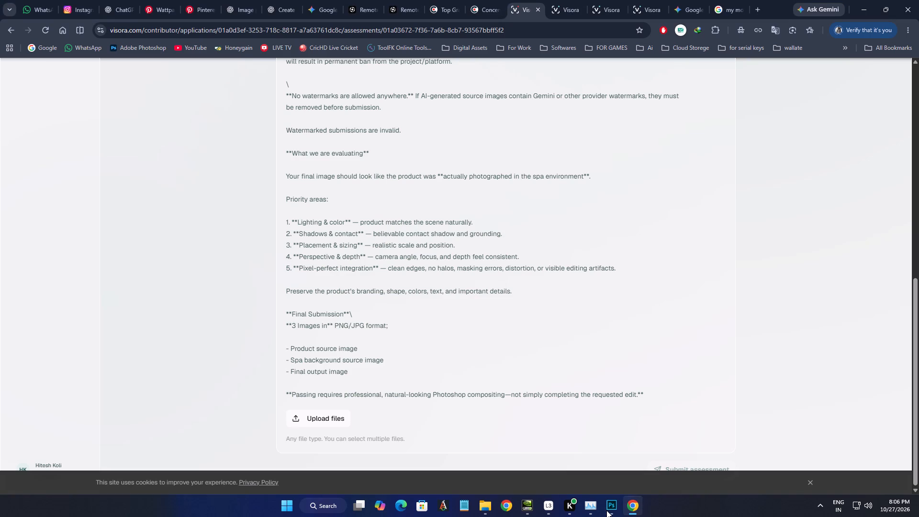
pyautogui.click(606, 510)
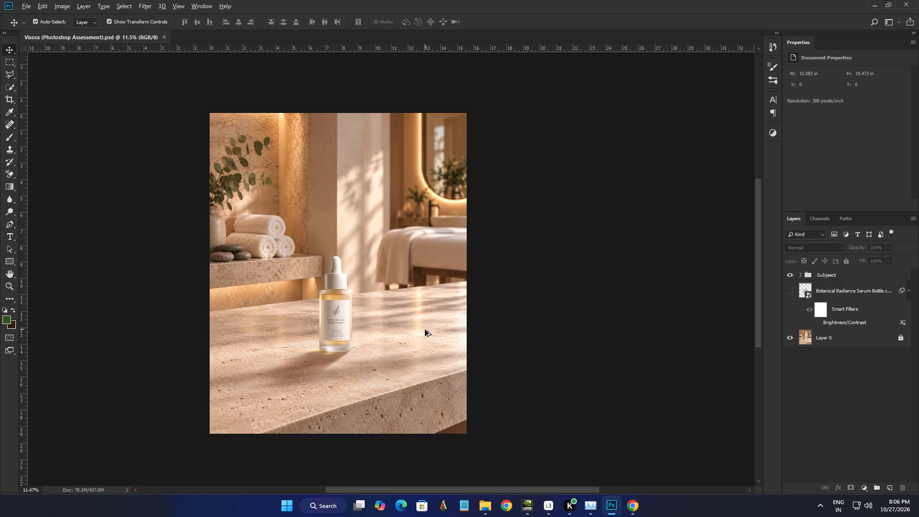
pyautogui.keyDown('alt'); pyautogui.scroll(3, 302, 270); pyautogui.keyUp('alt')
pyautogui.keyDown('alt'); pyautogui.scroll(2, 364, 355); pyautogui.keyUp('alt')
pyautogui.keyDown('alt'); pyautogui.scroll(-1, 359, 365); pyautogui.keyUp('alt')
pyautogui.keyDown('alt'); pyautogui.scroll(6, 359, 365); pyautogui.keyUp('alt')
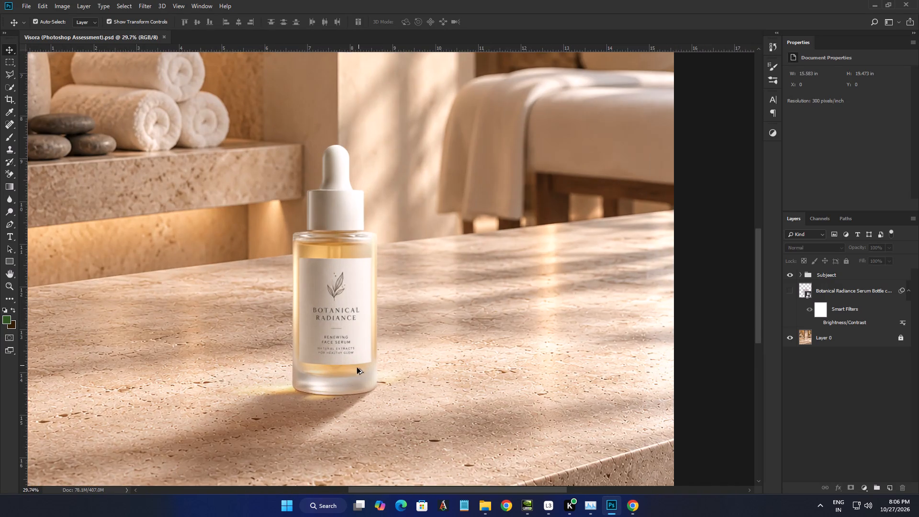
pyautogui.keyDown('alt'); pyautogui.scroll(3, 338, 386); pyautogui.keyUp('alt')
pyautogui.keyDown('alt'); pyautogui.scroll(-10, 338, 386); pyautogui.keyUp('alt')
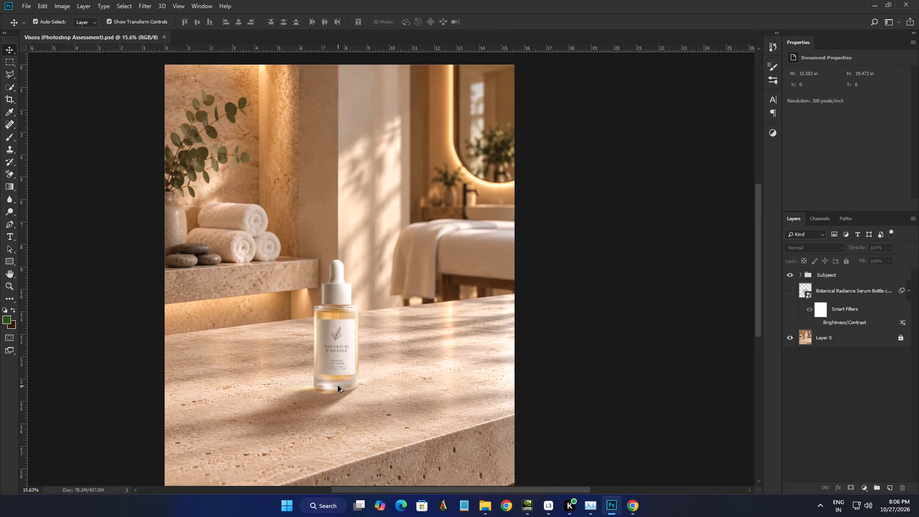
pyautogui.keyDown('alt'); pyautogui.scroll(-1, 338, 386); pyautogui.keyUp('alt')
pyautogui.scroll(-5, 562, 327)
pyautogui.click(563, 327)
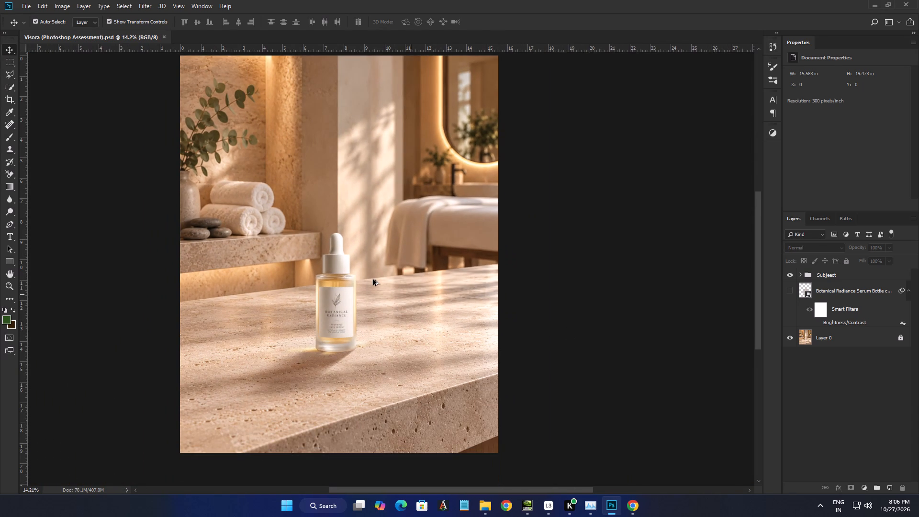
pyautogui.keyDown('alt'); pyautogui.scroll(1, 372, 278); pyautogui.keyUp('alt')
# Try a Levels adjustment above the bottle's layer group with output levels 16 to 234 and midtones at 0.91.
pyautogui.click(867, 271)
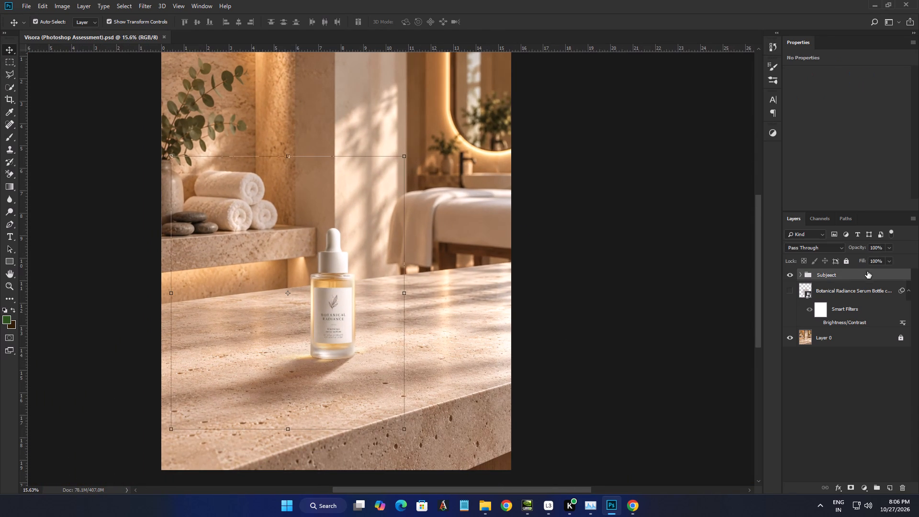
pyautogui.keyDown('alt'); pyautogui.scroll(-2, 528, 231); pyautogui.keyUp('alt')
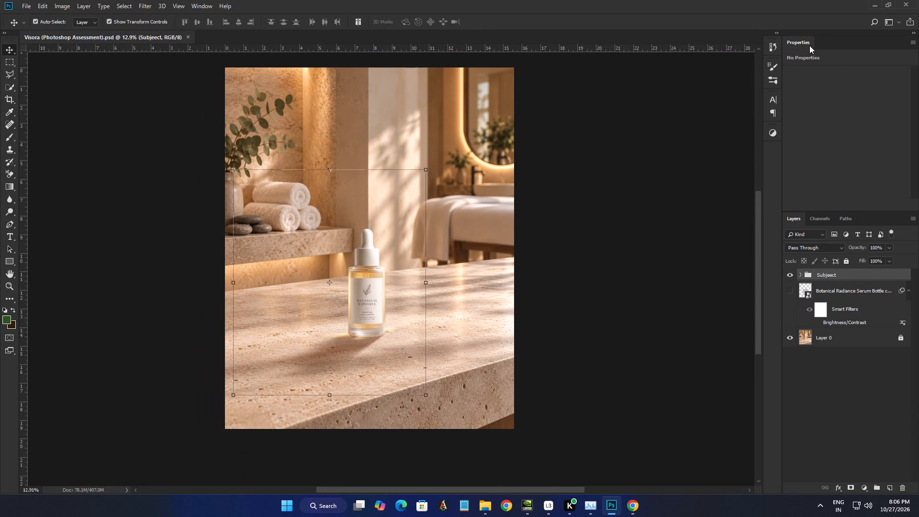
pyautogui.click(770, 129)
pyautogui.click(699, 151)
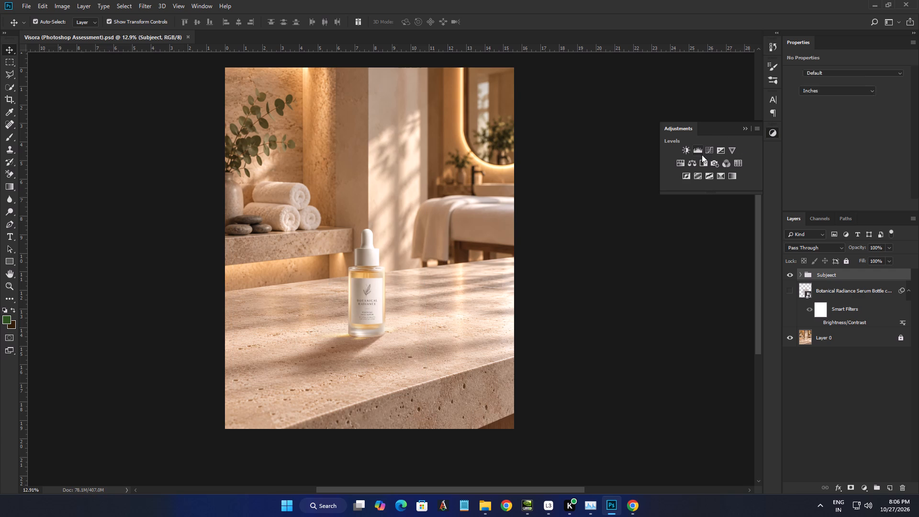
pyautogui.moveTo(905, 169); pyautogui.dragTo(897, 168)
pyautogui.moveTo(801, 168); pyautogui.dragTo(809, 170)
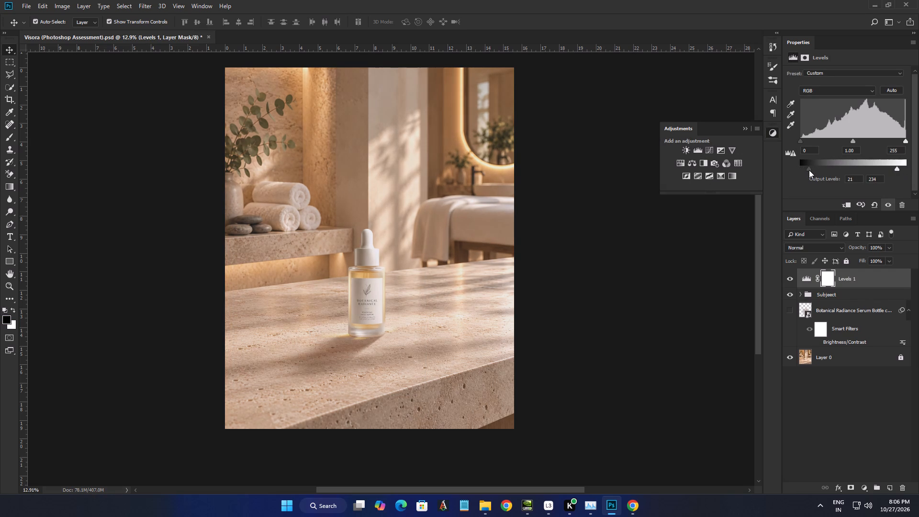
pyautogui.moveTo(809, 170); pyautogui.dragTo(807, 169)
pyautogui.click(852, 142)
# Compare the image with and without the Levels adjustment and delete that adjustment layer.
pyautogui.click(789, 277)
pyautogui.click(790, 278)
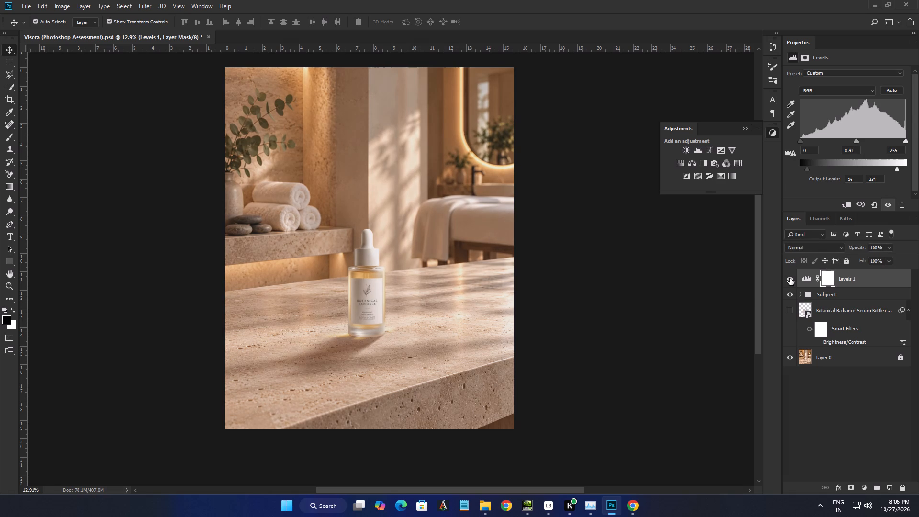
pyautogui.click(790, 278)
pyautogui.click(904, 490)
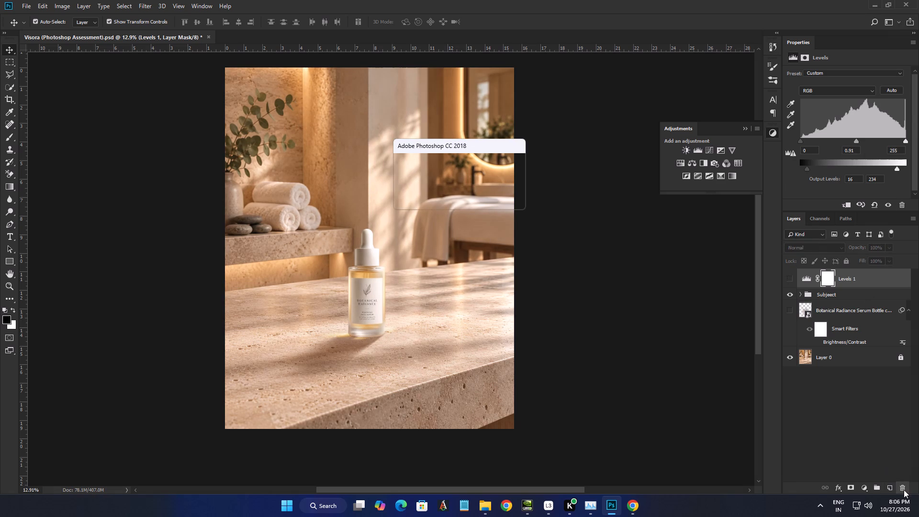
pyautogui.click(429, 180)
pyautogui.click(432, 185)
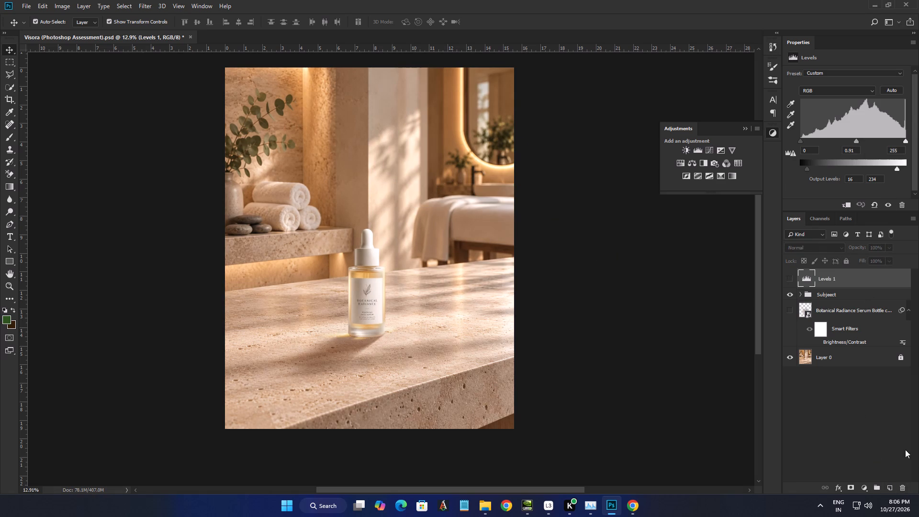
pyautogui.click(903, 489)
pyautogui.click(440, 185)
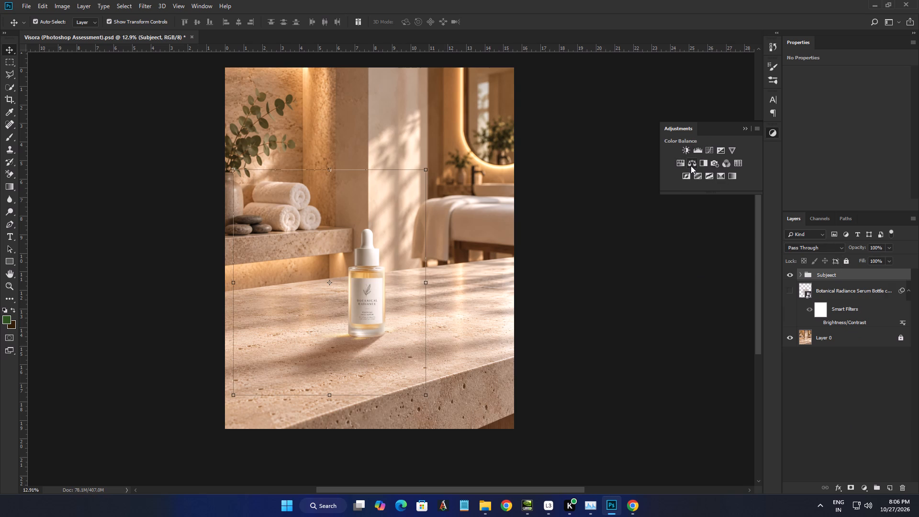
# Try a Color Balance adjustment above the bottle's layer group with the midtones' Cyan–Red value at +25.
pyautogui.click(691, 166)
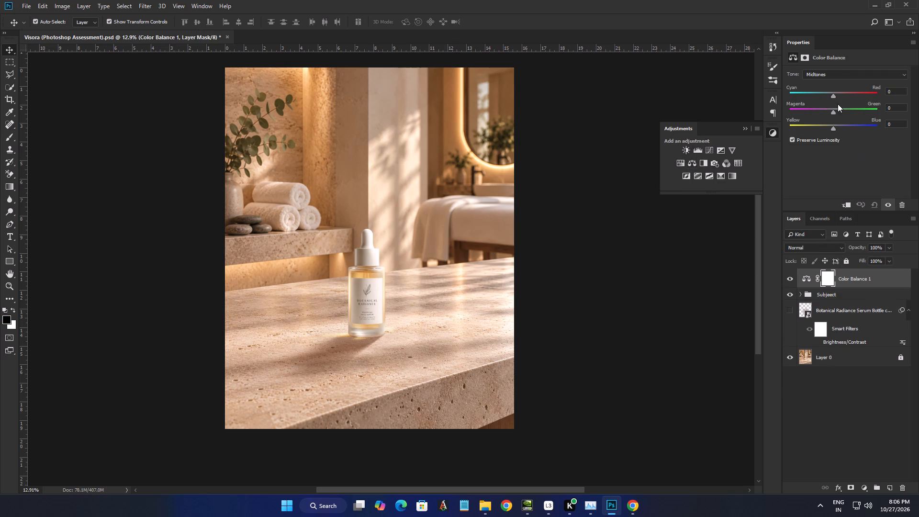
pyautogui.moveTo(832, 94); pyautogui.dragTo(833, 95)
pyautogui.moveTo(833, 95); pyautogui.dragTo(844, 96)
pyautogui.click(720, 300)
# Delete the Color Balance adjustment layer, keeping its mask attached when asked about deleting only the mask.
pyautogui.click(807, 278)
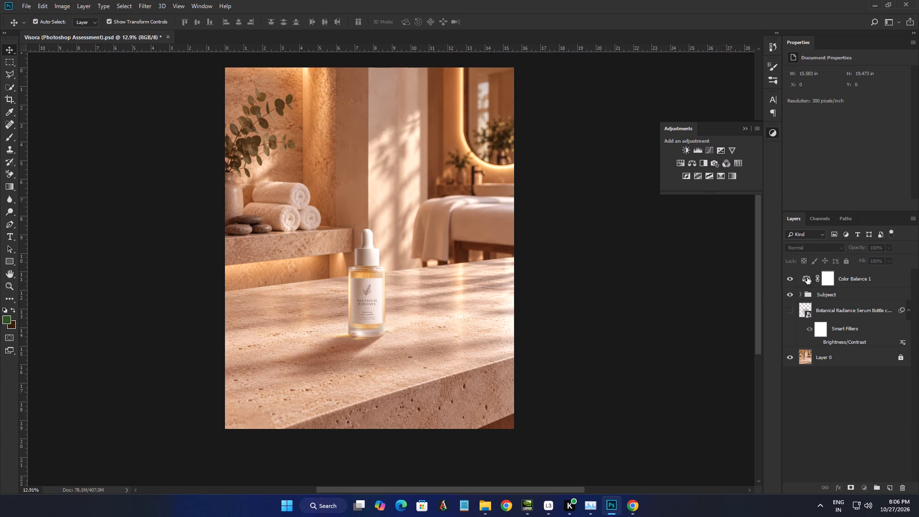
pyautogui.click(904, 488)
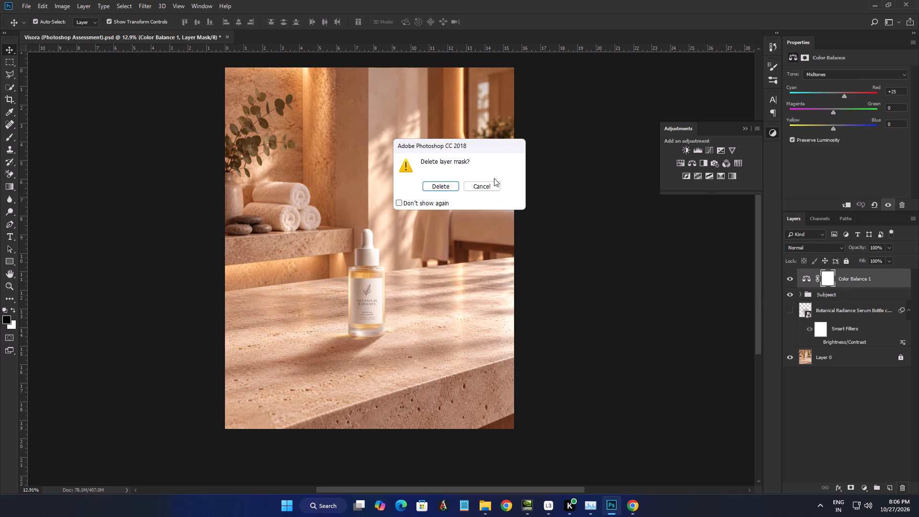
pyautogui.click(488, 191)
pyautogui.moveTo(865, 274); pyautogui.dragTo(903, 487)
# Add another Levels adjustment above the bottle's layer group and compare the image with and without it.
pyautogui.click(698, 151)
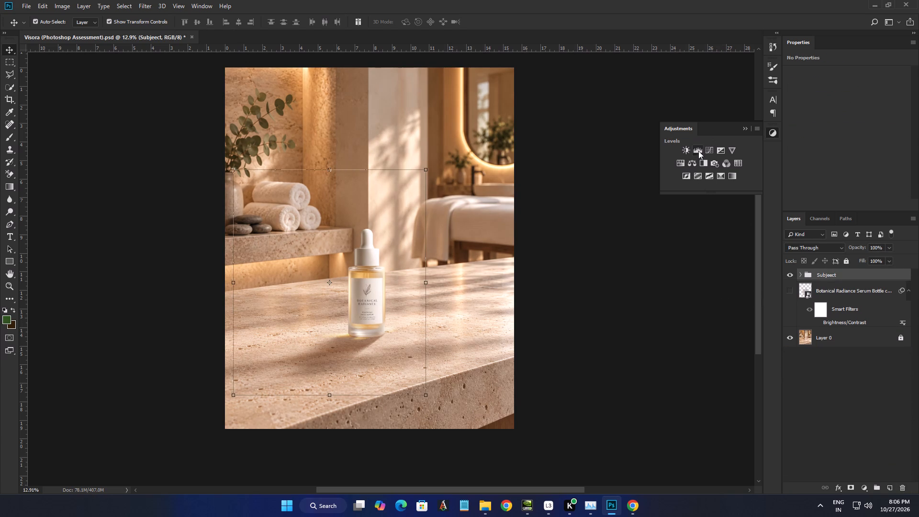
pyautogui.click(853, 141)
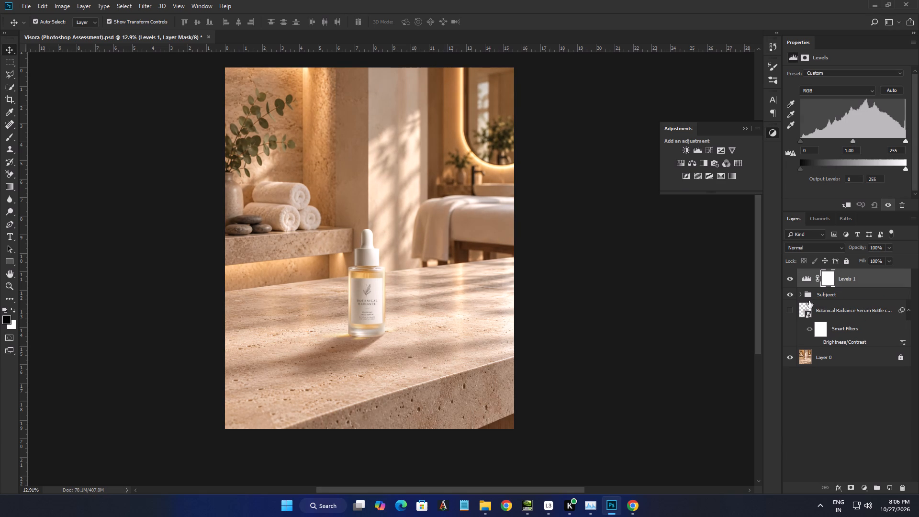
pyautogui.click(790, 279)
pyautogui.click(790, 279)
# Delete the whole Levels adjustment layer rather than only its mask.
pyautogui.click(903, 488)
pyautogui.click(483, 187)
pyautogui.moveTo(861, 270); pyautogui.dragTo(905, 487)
# Compare the composite with and without the bottle's layer group, and likewise with and without its Highlights subgroup.
pyautogui.click(793, 274)
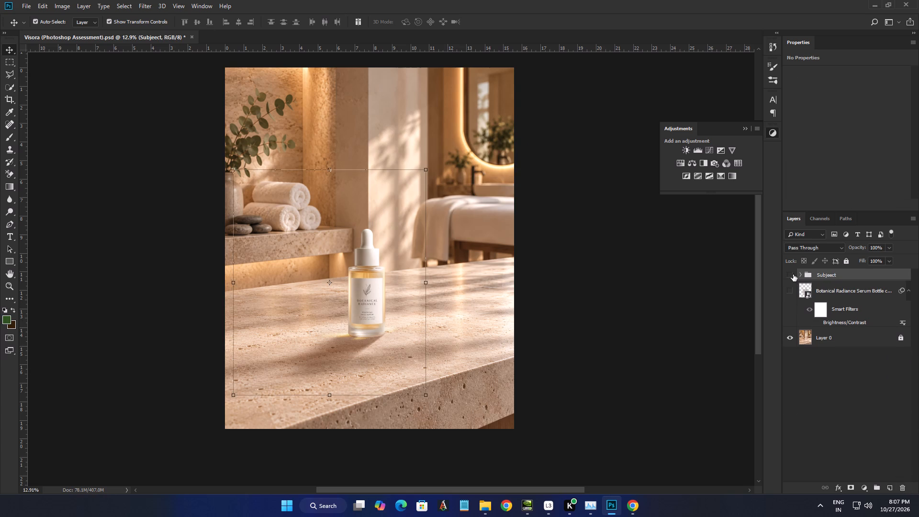
pyautogui.click(793, 274)
pyautogui.click(602, 296)
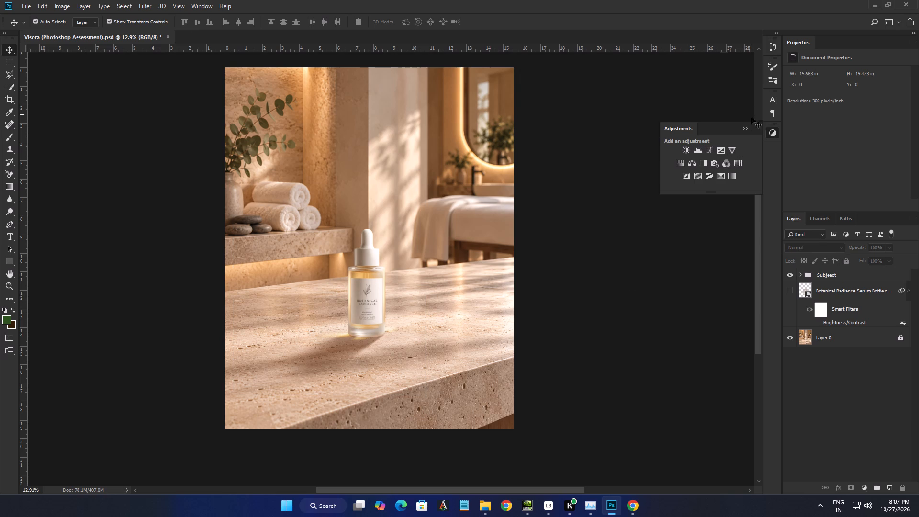
pyautogui.click(744, 130)
pyautogui.click(673, 179)
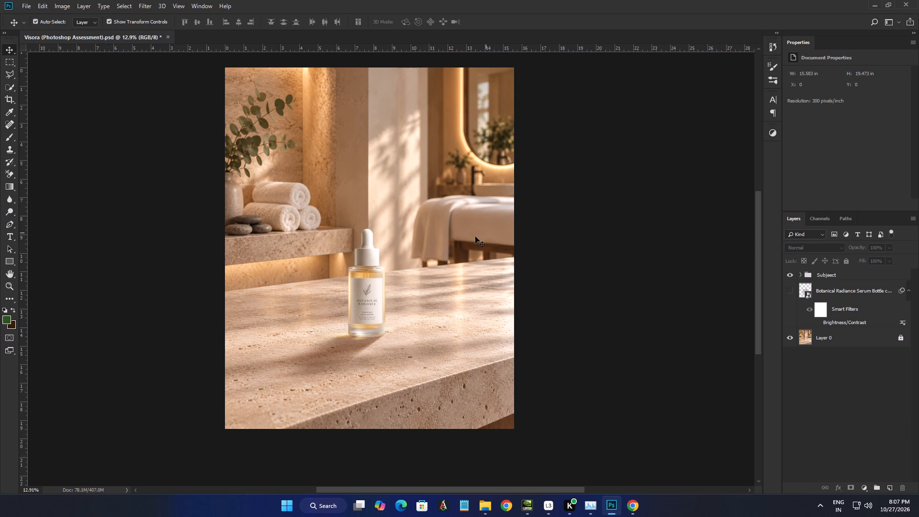
pyautogui.keyDown('alt'); pyautogui.scroll(3, 357, 274); pyautogui.keyUp('alt')
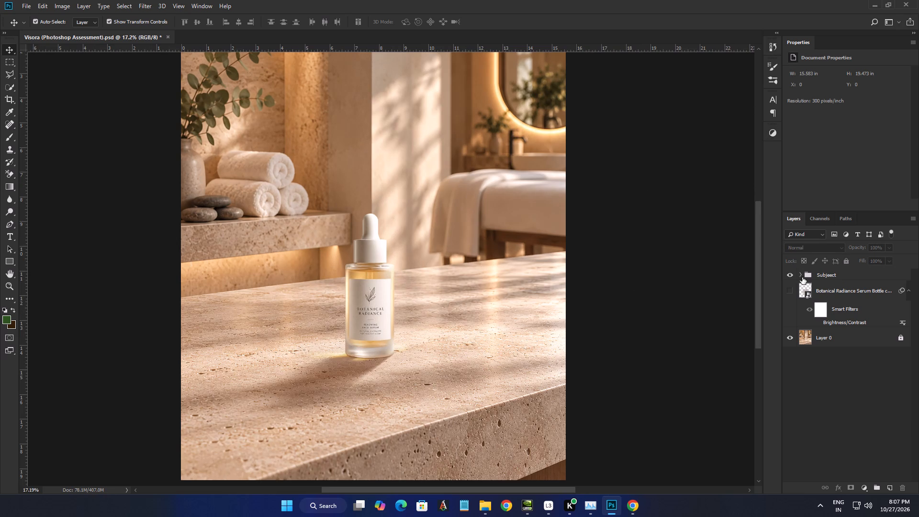
pyautogui.click(801, 276)
pyautogui.click(861, 291)
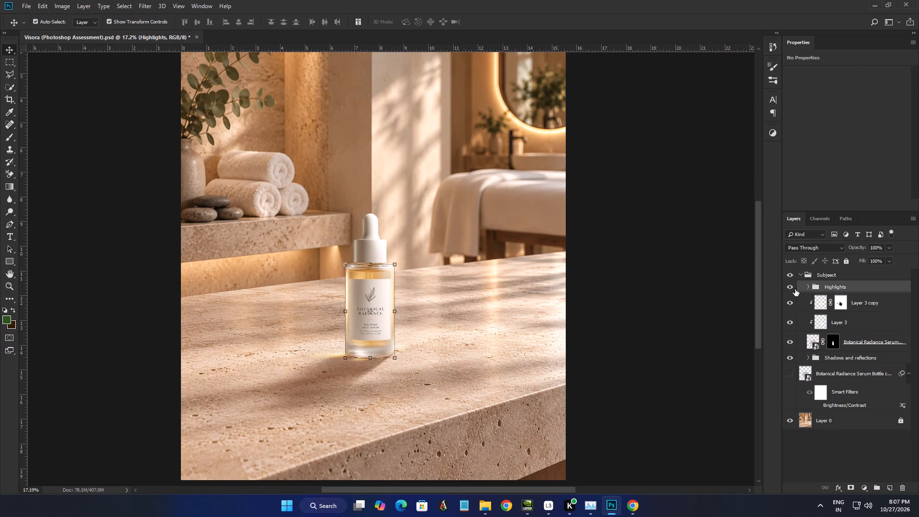
pyautogui.click(791, 287)
pyautogui.click(791, 287)
pyautogui.click(791, 287)
pyautogui.click(791, 287)
# Add a Levels adjustment directly above Layer 3 copy, set its midtones to 0.87, and compare the image with and without it.
pyautogui.click(867, 488)
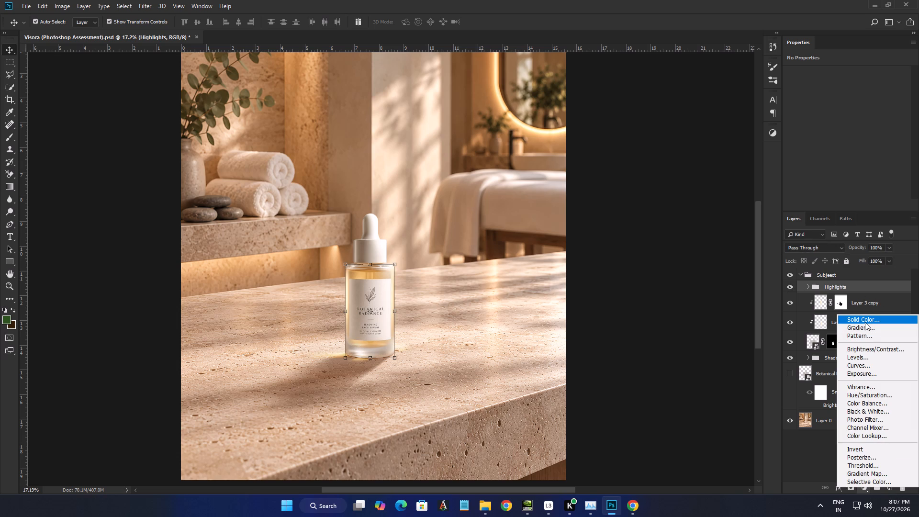
pyautogui.click(868, 299)
pyautogui.click(872, 304)
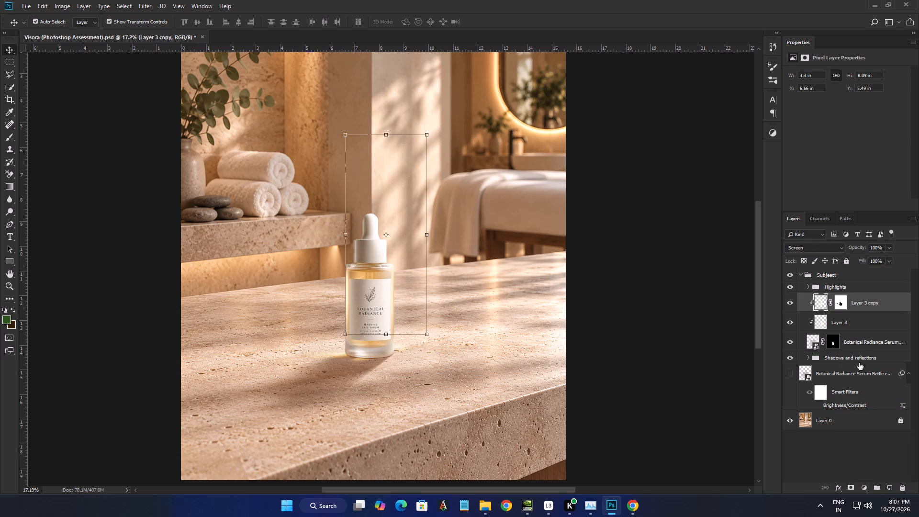
pyautogui.click(864, 485)
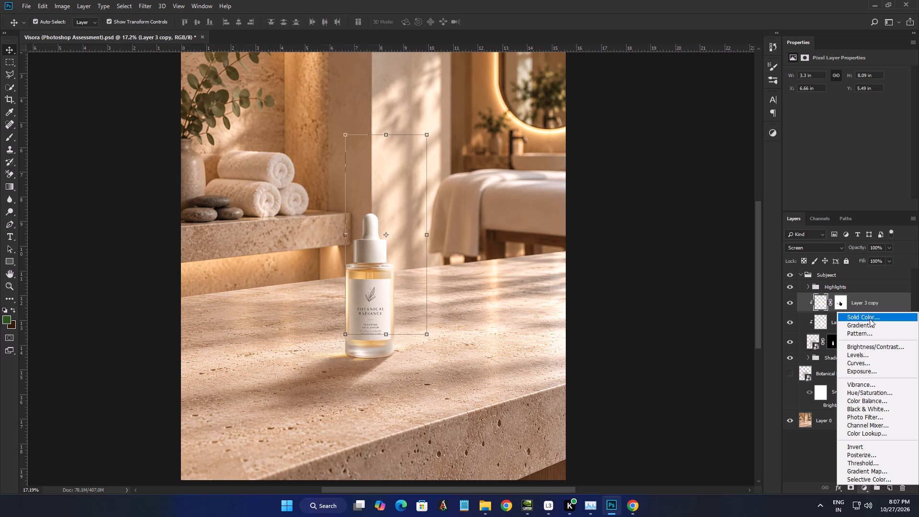
pyautogui.click(874, 354)
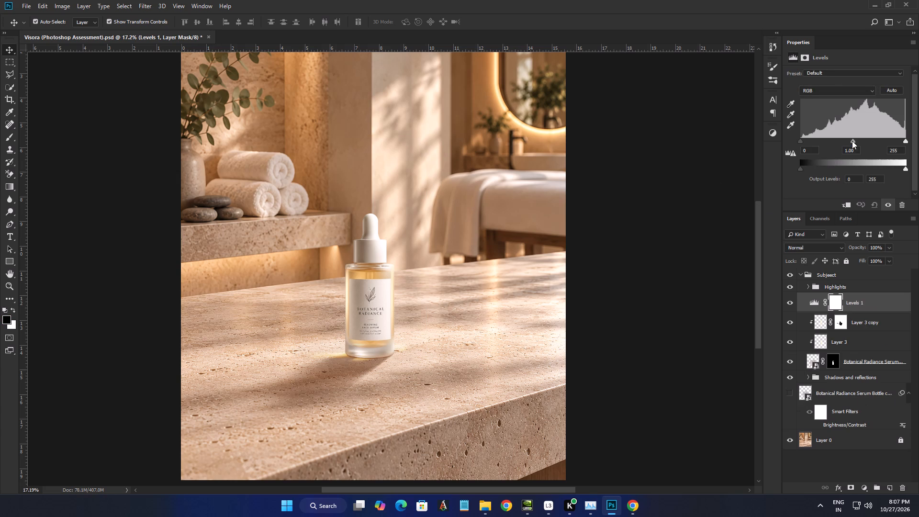
pyautogui.moveTo(852, 141); pyautogui.dragTo(848, 141)
pyautogui.moveTo(848, 141); pyautogui.dragTo(858, 143)
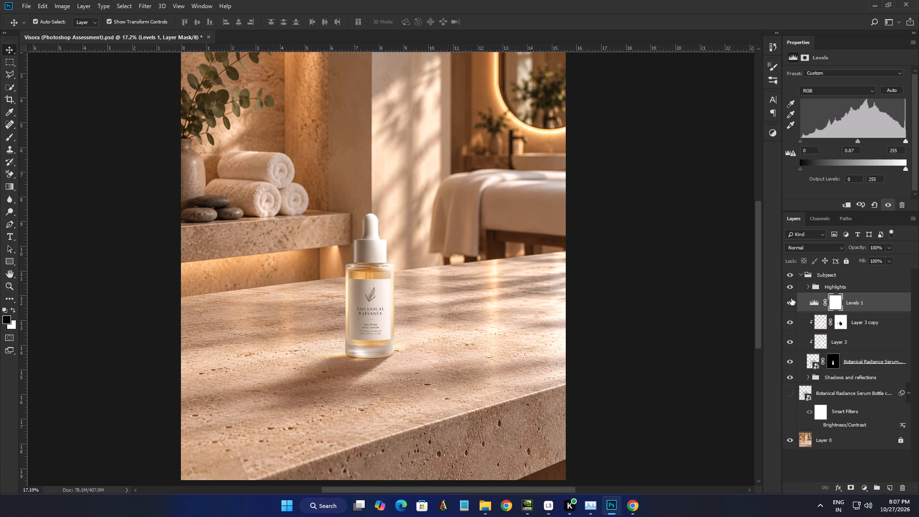
pyautogui.click(791, 298)
pyautogui.click(791, 298)
# Clip the Levels adjustment to the bottle layers beneath it and compare the bottle with and without it.
pyautogui.rightClick(870, 292)
pyautogui.click(874, 316)
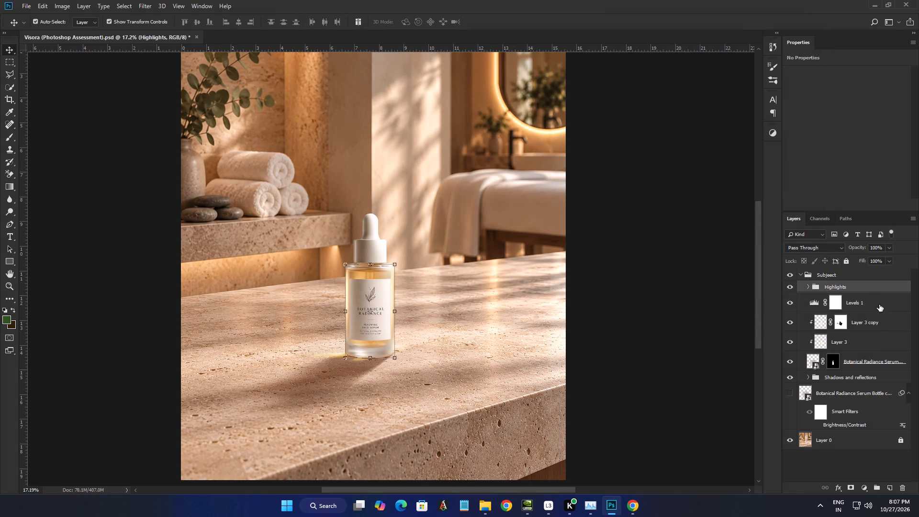
pyautogui.click(879, 304)
pyautogui.rightClick(879, 304)
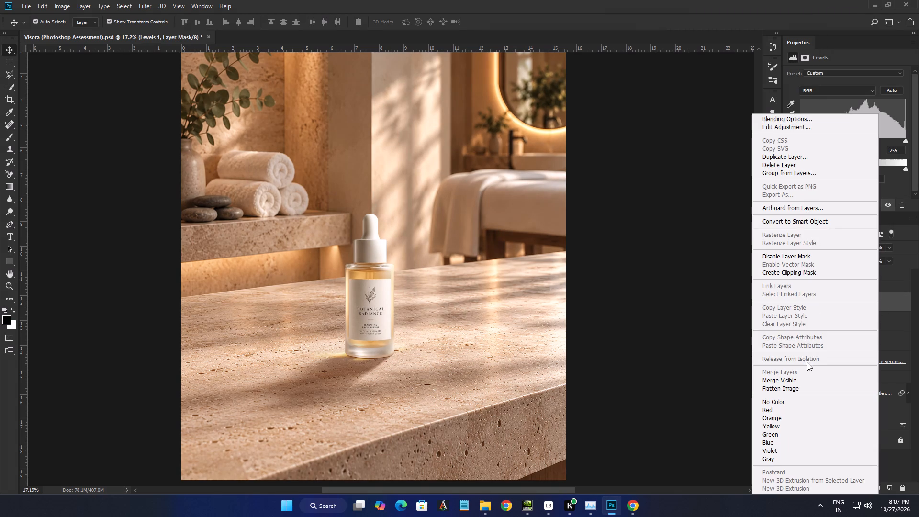
pyautogui.click(806, 270)
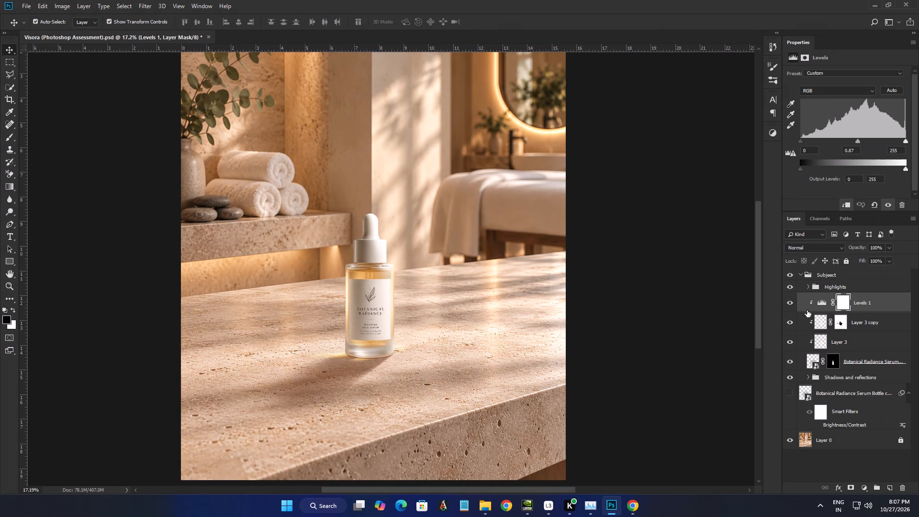
pyautogui.click(793, 301)
pyautogui.click(793, 301)
pyautogui.click(793, 301)
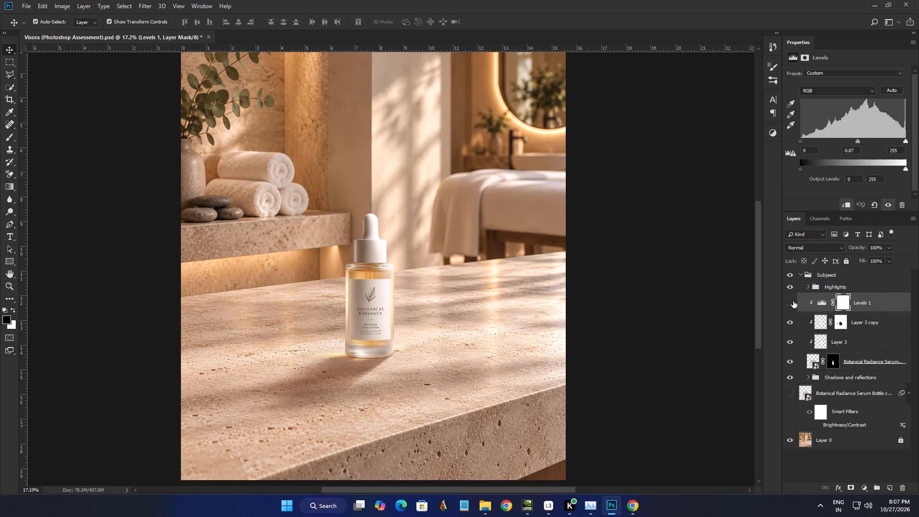
pyautogui.click(793, 301)
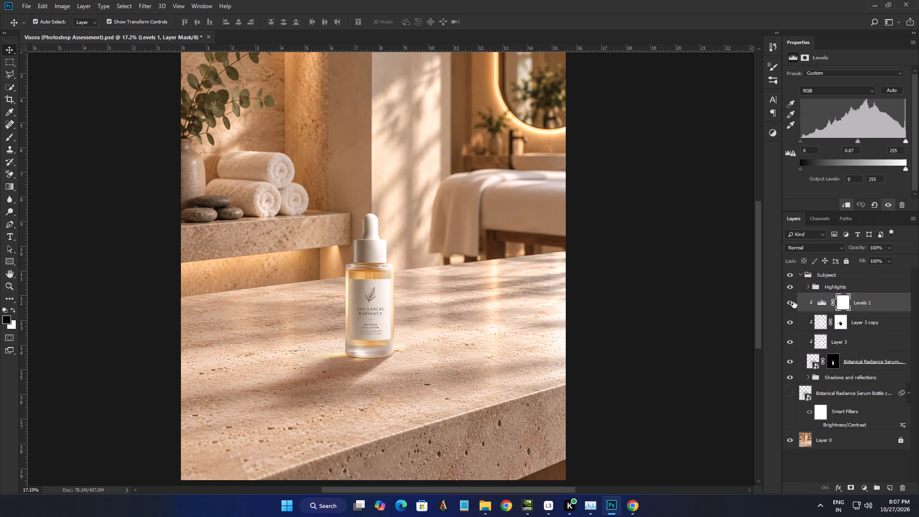
pyautogui.click(792, 302)
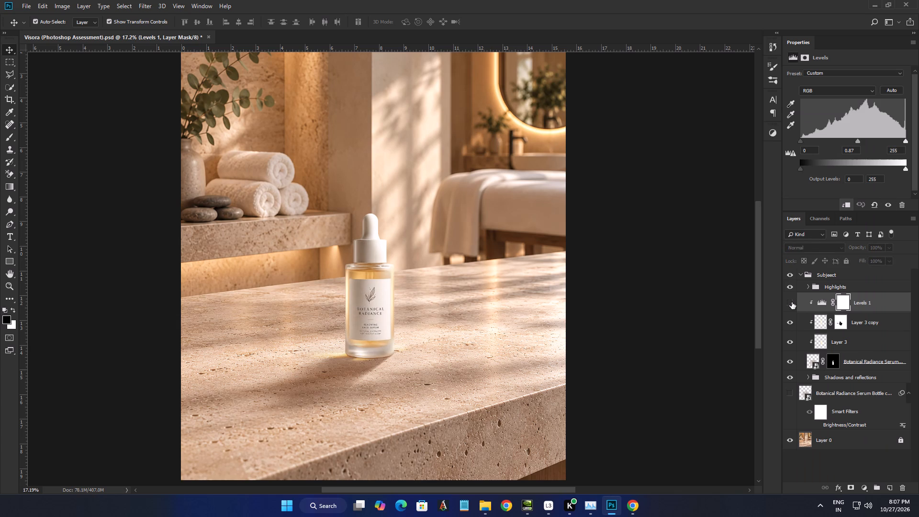
pyautogui.click(792, 302)
# Set the clipped Levels adjustment's input values to shadows 12, midtones 1.00 and highlights 246.
pyautogui.moveTo(858, 140); pyautogui.dragTo(853, 141)
pyautogui.moveTo(907, 142); pyautogui.dragTo(902, 141)
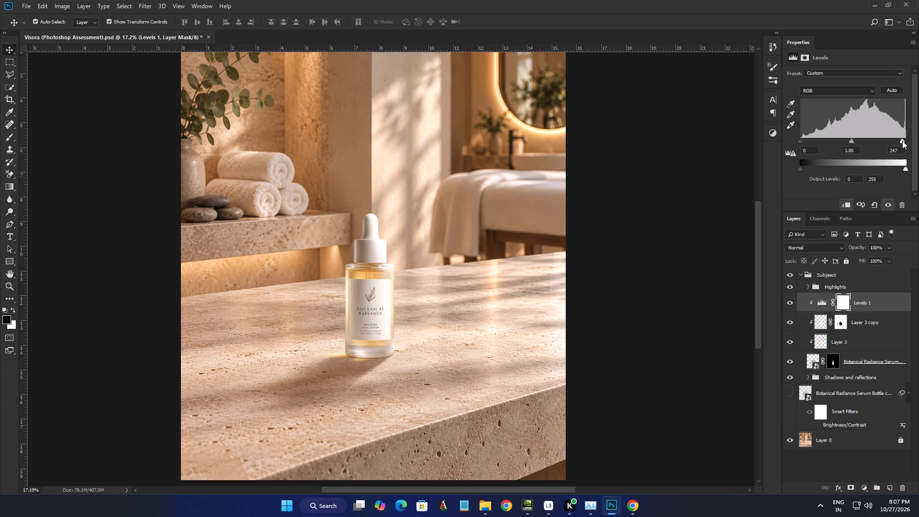
pyautogui.moveTo(902, 141); pyautogui.dragTo(891, 142)
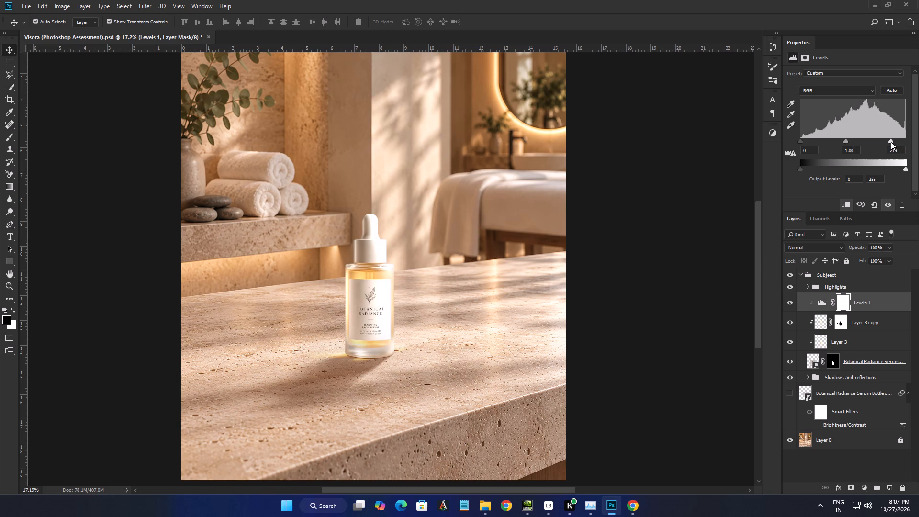
pyautogui.moveTo(891, 142); pyautogui.dragTo(918, 143)
pyautogui.moveTo(799, 141); pyautogui.dragTo(806, 140)
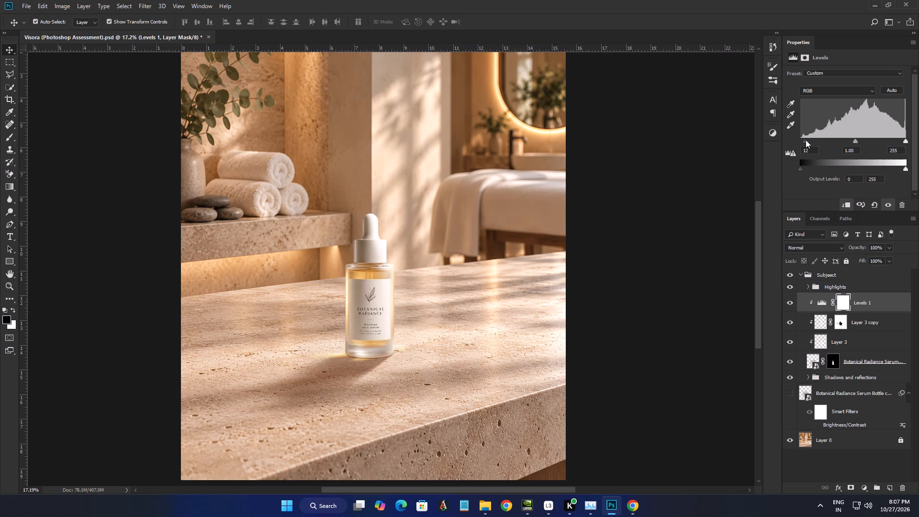
pyautogui.moveTo(806, 140); pyautogui.dragTo(805, 140)
pyautogui.moveTo(907, 143); pyautogui.dragTo(902, 142)
# Compare the bottle with and without the clipped Levels adjustment, both in the wider scene and close up.
pyautogui.click(791, 300)
pyautogui.click(791, 300)
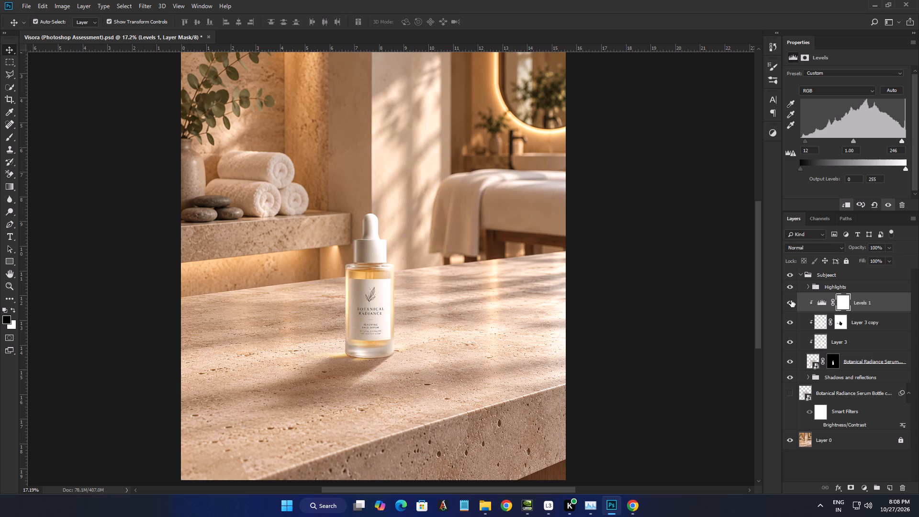
pyautogui.click(791, 300)
pyautogui.click(791, 300)
pyautogui.click(662, 296)
pyautogui.keyDown('alt'); pyautogui.scroll(-2, 663, 296); pyautogui.keyUp('alt')
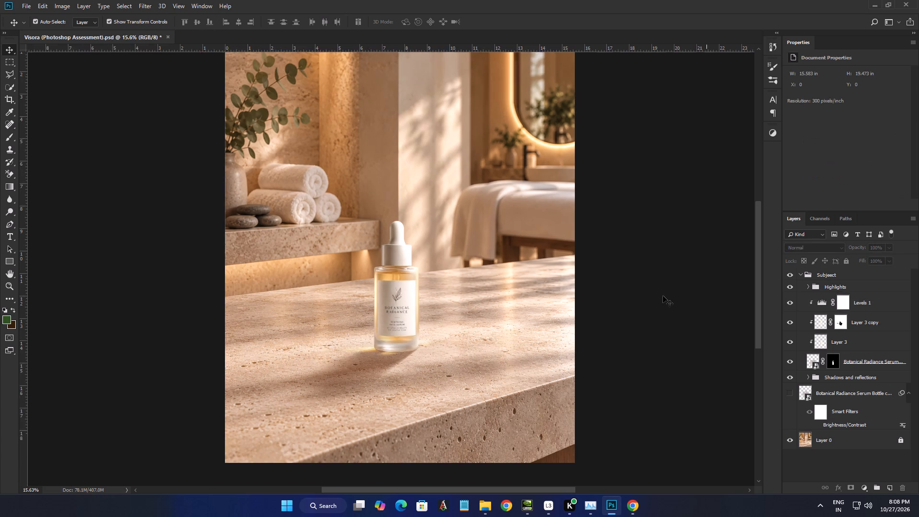
pyautogui.keyDown('alt'); pyautogui.scroll(3, 391, 229); pyautogui.keyUp('alt')
pyautogui.keyDown('alt'); pyautogui.scroll(4, 468, 298); pyautogui.keyUp('alt')
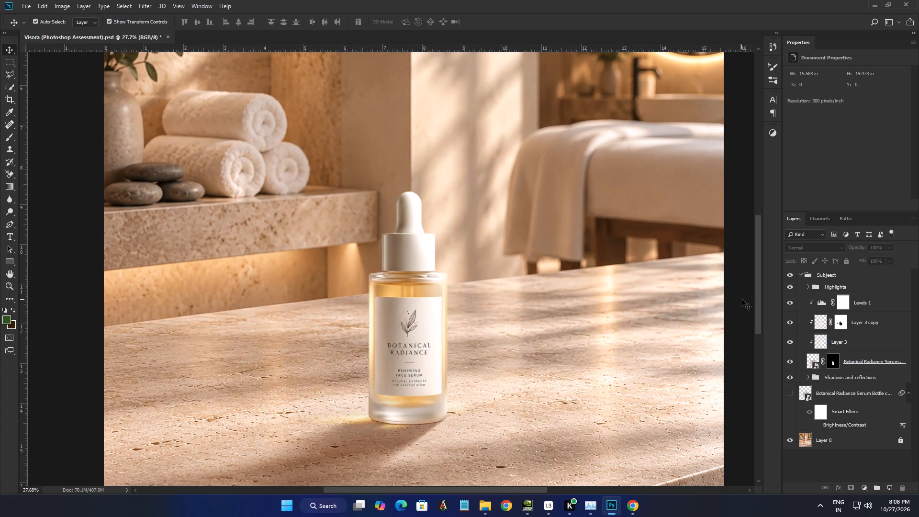
pyautogui.click(791, 304)
pyautogui.click(791, 304)
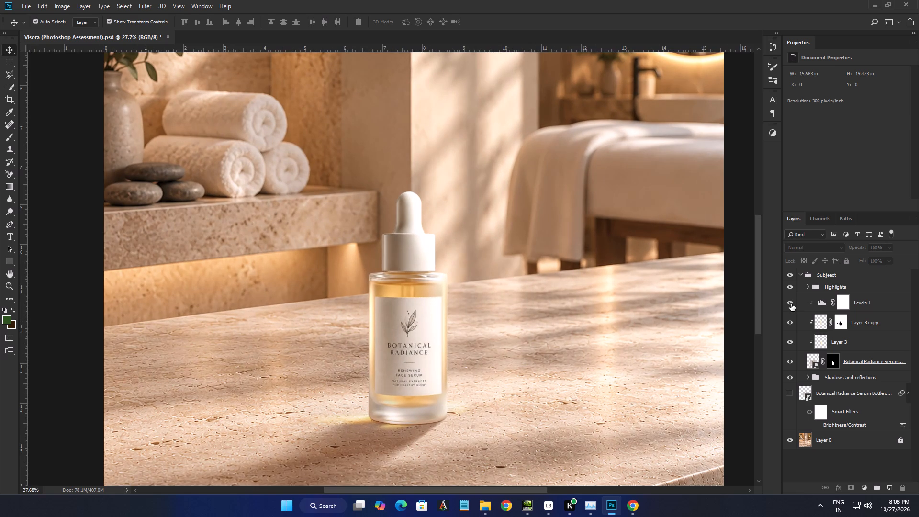
pyautogui.click(791, 304)
pyautogui.click(789, 305)
# Set the clipped Levels adjustment's midtones to 1.06.
pyautogui.click(862, 303)
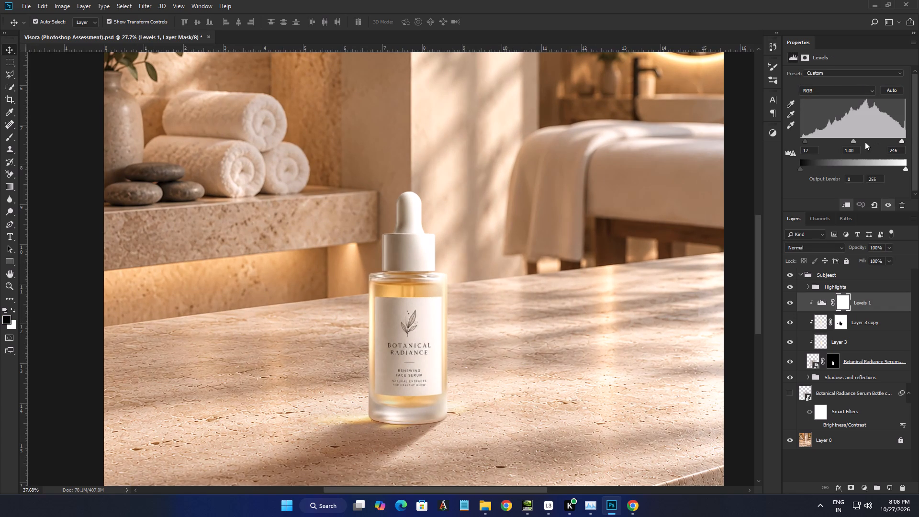
pyautogui.click(851, 140)
# Compare the bottle with and without the clipped Levels adjustment, examining its blend with the whole scene and close up.
pyautogui.click(789, 302)
pyautogui.click(789, 302)
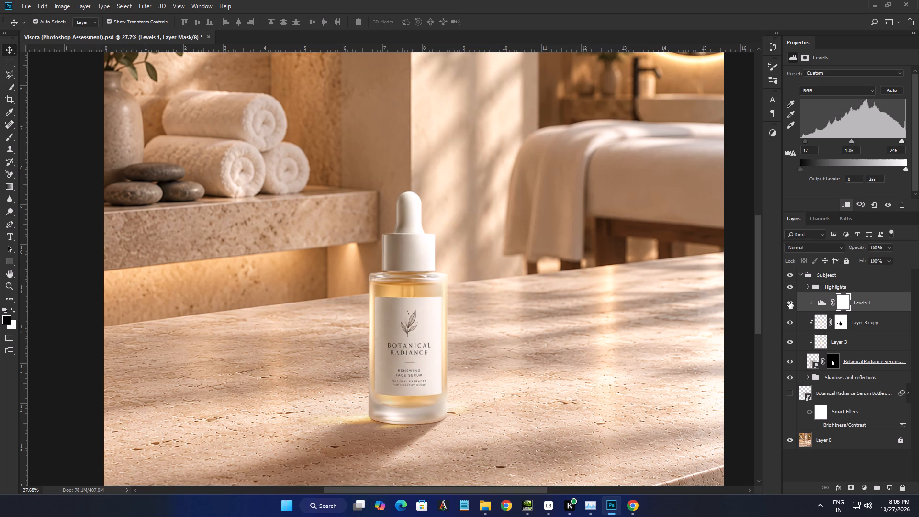
pyautogui.click(789, 302)
pyautogui.keyDown('alt'); pyautogui.scroll(-6, 442, 299); pyautogui.keyUp('alt')
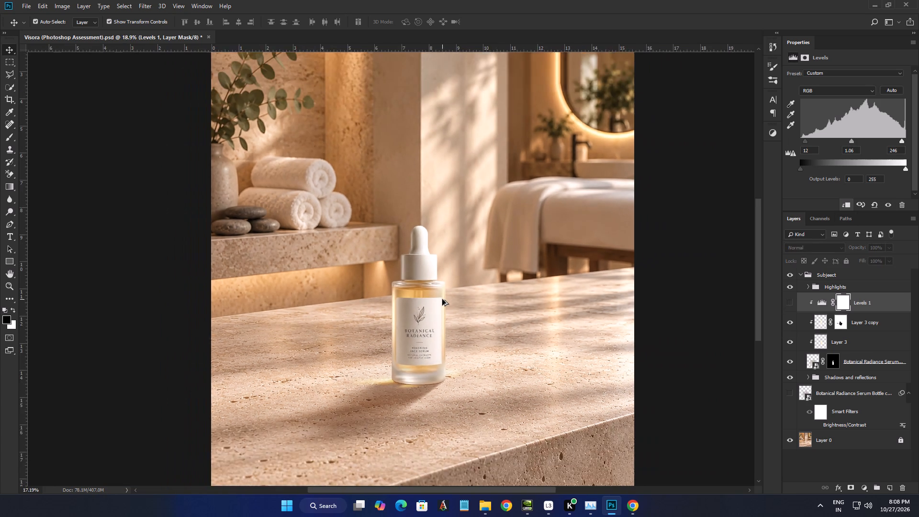
pyautogui.keyDown('alt'); pyautogui.scroll(-2, 442, 299); pyautogui.keyUp('alt')
pyautogui.click(793, 302)
pyautogui.click(663, 297)
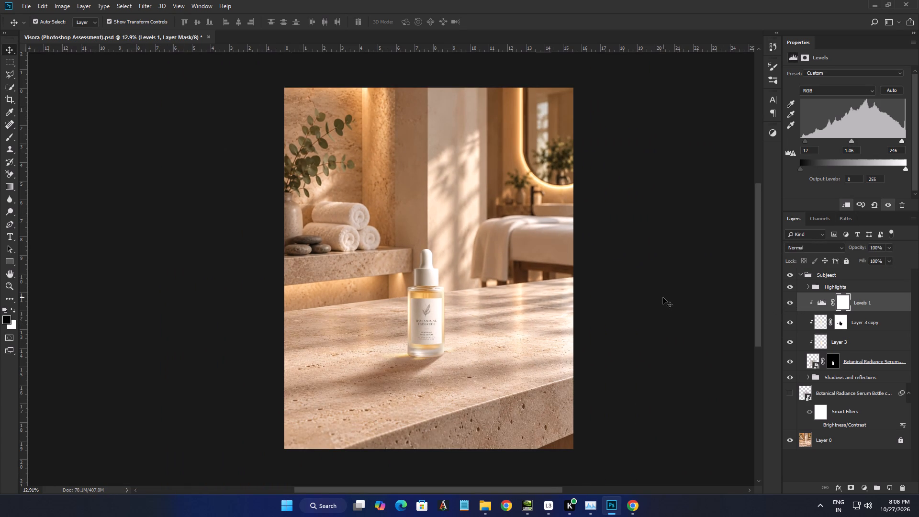
pyautogui.keyDown('alt'); pyautogui.scroll(2, 547, 326); pyautogui.keyUp('alt')
pyautogui.keyDown('alt'); pyautogui.scroll(2, 454, 330); pyautogui.keyUp('alt')
pyautogui.keyDown('alt'); pyautogui.scroll(3, 398, 360); pyautogui.keyUp('alt')
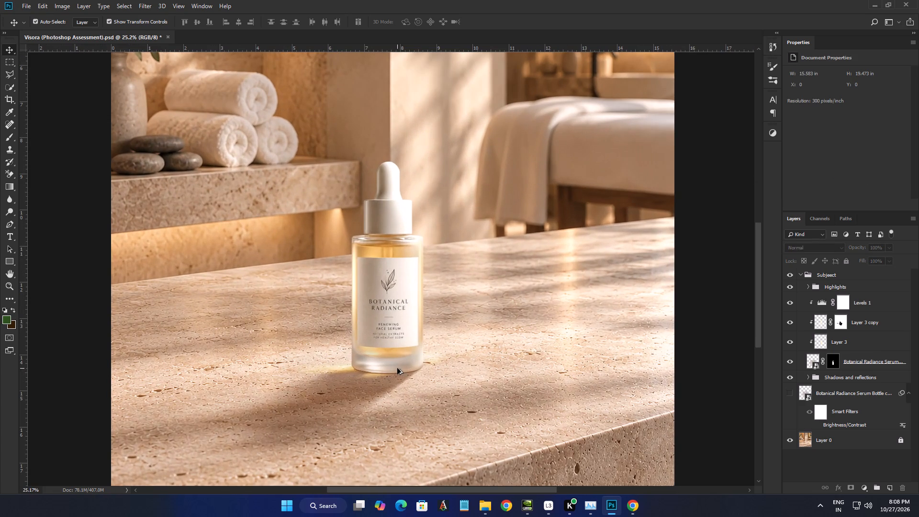
# Inspect the lower part of the bottle and its contact with the countertop, selecting the highlight layer there.
pyautogui.keyDown('alt'); pyautogui.scroll(2, 421, 389); pyautogui.keyUp('alt')
pyautogui.keyDown('alt'); pyautogui.scroll(-3, 421, 389); pyautogui.keyUp('alt')
pyautogui.keyDown('alt'); pyautogui.scroll(3, 422, 387); pyautogui.keyUp('alt')
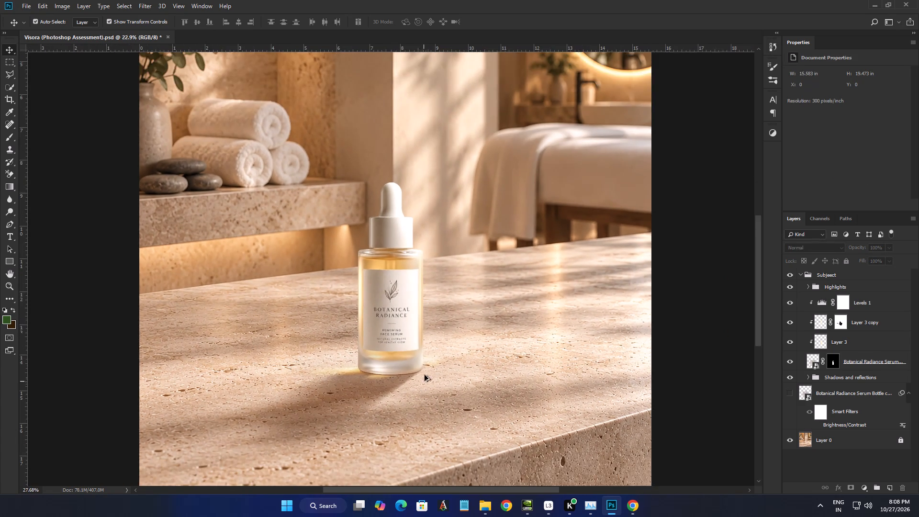
pyautogui.keyDown('alt'); pyautogui.scroll(3, 425, 365); pyautogui.keyUp('alt')
pyautogui.click(415, 355)
pyautogui.keyDown('alt'); pyautogui.scroll(-6, 441, 387); pyautogui.keyUp('alt')
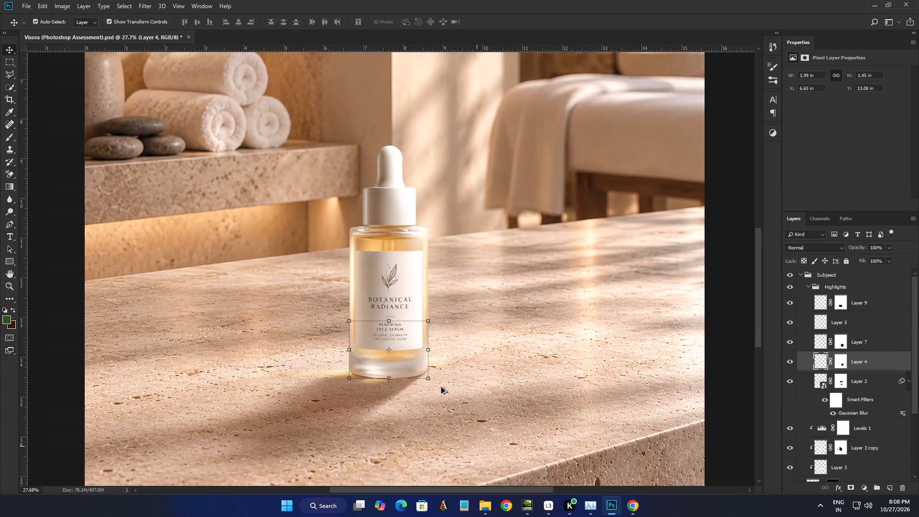
pyautogui.keyDown('alt'); pyautogui.scroll(-2, 441, 387); pyautogui.keyUp('alt')
pyautogui.keyDown('alt'); pyautogui.scroll(4, 429, 378); pyautogui.keyUp('alt')
pyautogui.moveTo(428, 372); pyautogui.dragTo(466, 416)
pyautogui.hotkey('ctrl', 'z')
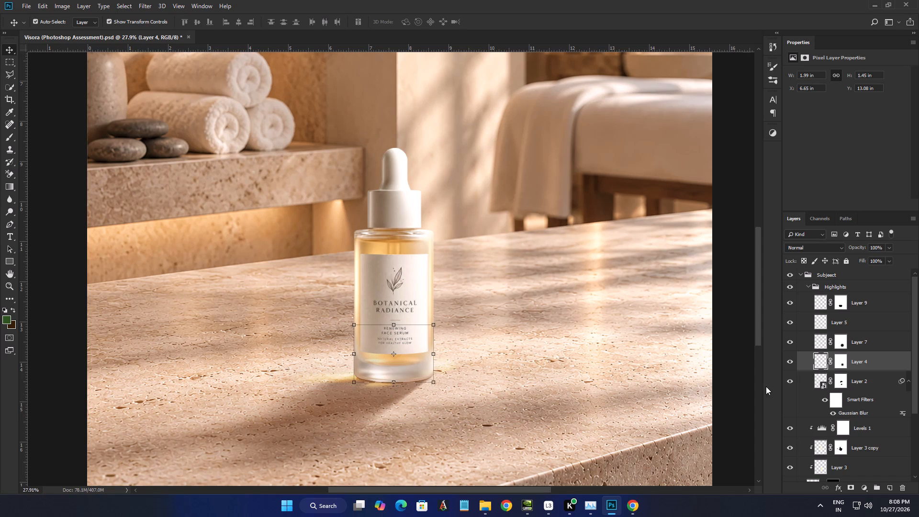
# Compare the bottle with and without each highlight layer in turn: Layer 4, Layer 7, Layer 5, Layer 9 and Layer 2.
pyautogui.click(790, 360)
pyautogui.click(789, 360)
pyautogui.click(792, 339)
pyautogui.click(792, 339)
pyautogui.click(793, 323)
pyautogui.click(793, 323)
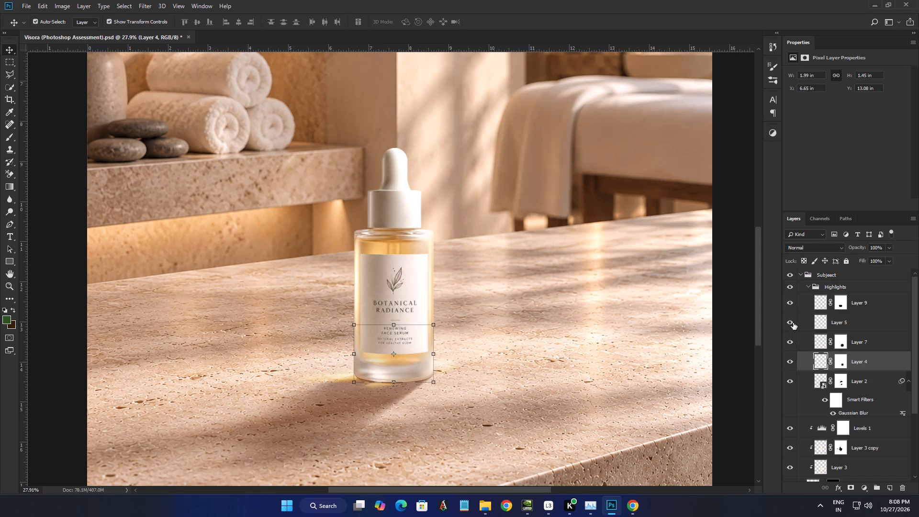
pyautogui.click(793, 323)
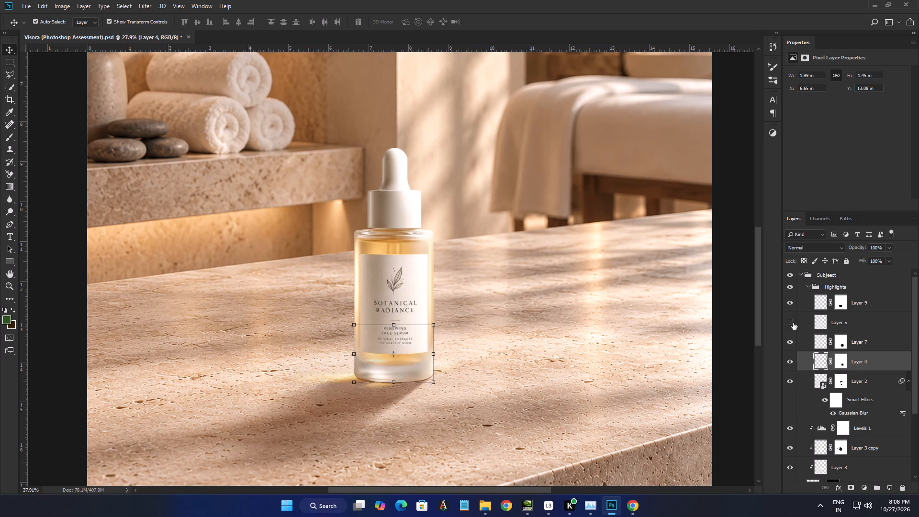
pyautogui.click(793, 323)
pyautogui.click(794, 304)
pyautogui.click(794, 304)
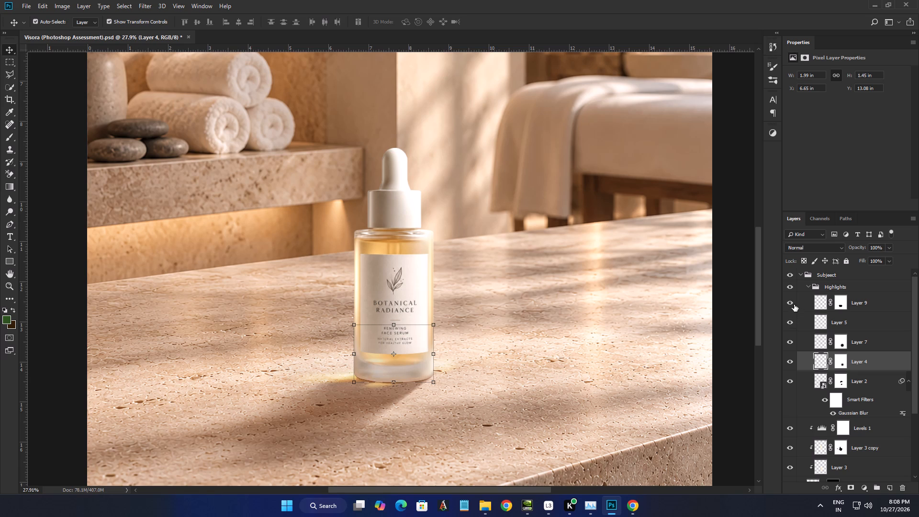
pyautogui.click(792, 378)
pyautogui.click(792, 378)
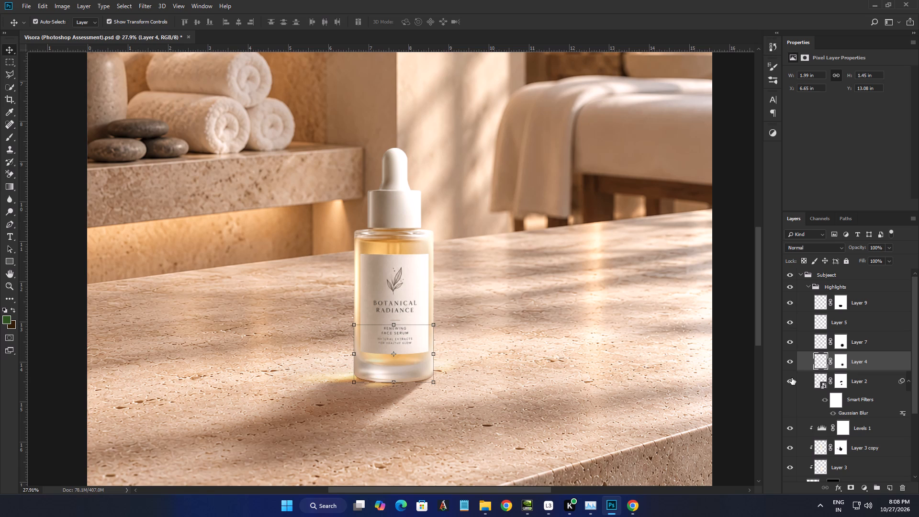
# Compare the bottle with and without the clipped Layer 3 copy, and with and without Layer 3.
pyautogui.scroll(-4, 839, 379)
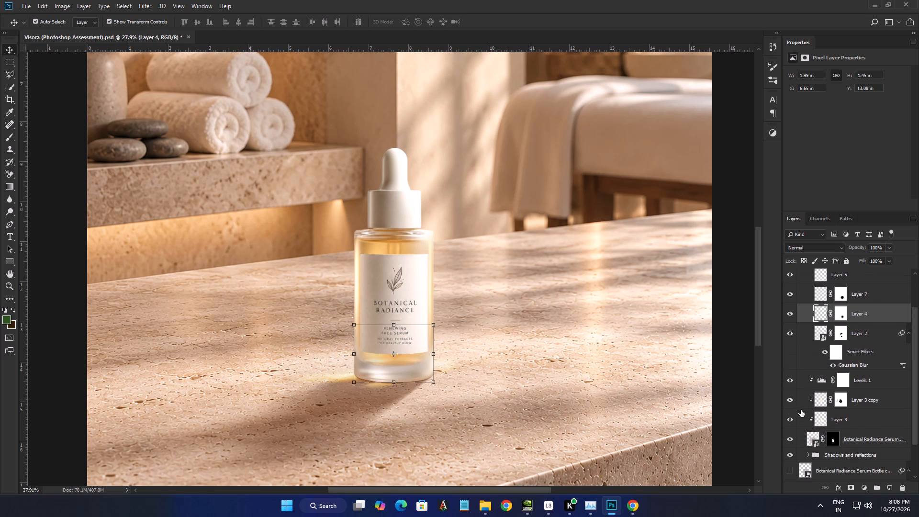
pyautogui.click(790, 399)
pyautogui.click(790, 399)
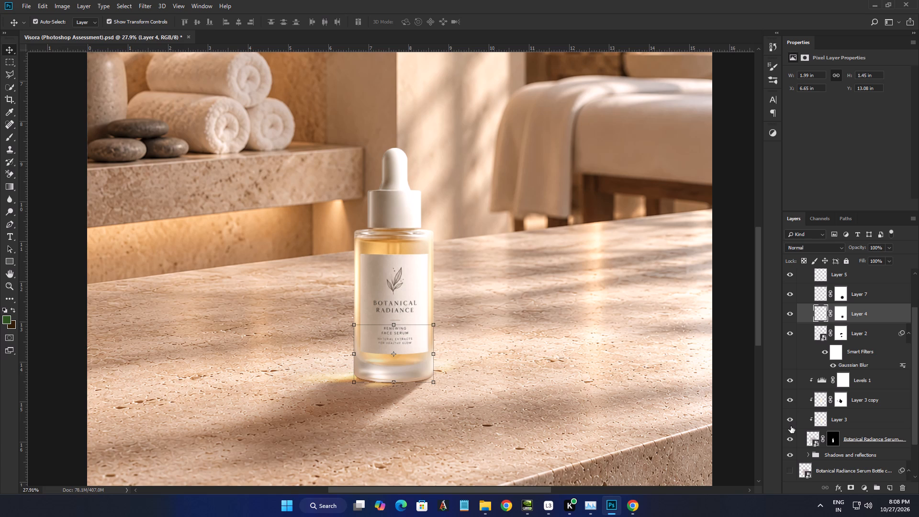
pyautogui.click(790, 420)
pyautogui.click(790, 420)
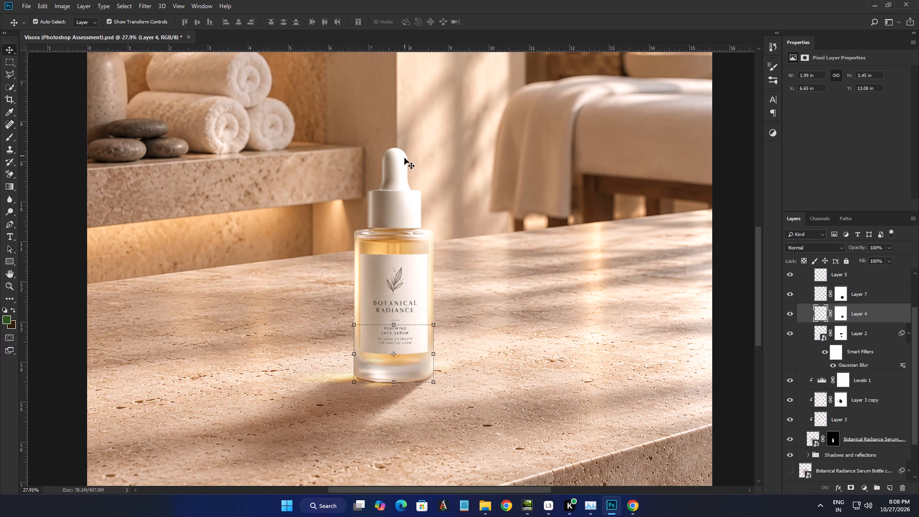
# Set the opacity of the clipped Screen-mode Layer 3 copy on the bottle to 72%.
pyautogui.click(404, 158)
pyautogui.click(888, 249)
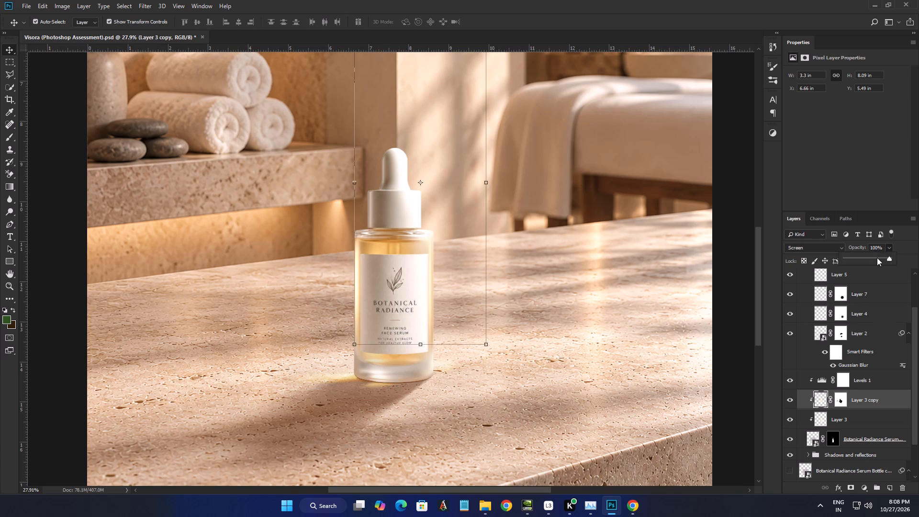
pyautogui.click(877, 258)
pyautogui.keyDown('alt'); pyautogui.scroll(-5, 519, 259); pyautogui.keyUp('alt')
pyautogui.keyDown('alt'); pyautogui.scroll(1, 519, 260); pyautogui.keyUp('alt')
pyautogui.keyDown('alt'); pyautogui.scroll(-4, 519, 260); pyautogui.keyUp('alt')
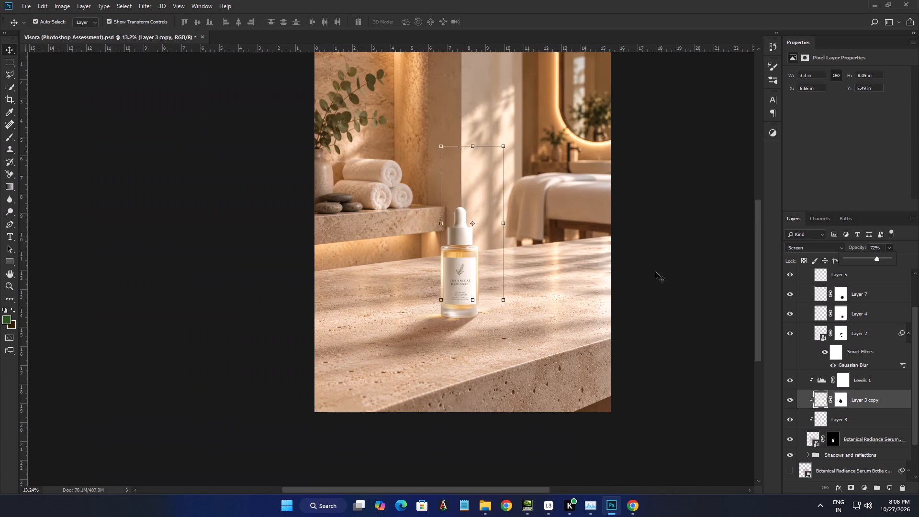
pyautogui.click(696, 273)
pyautogui.scroll(4, 645, 215)
# Save the layered document, glancing at the final submission requirements in the assessment brief.
pyautogui.hotkey('ctrl', 's')
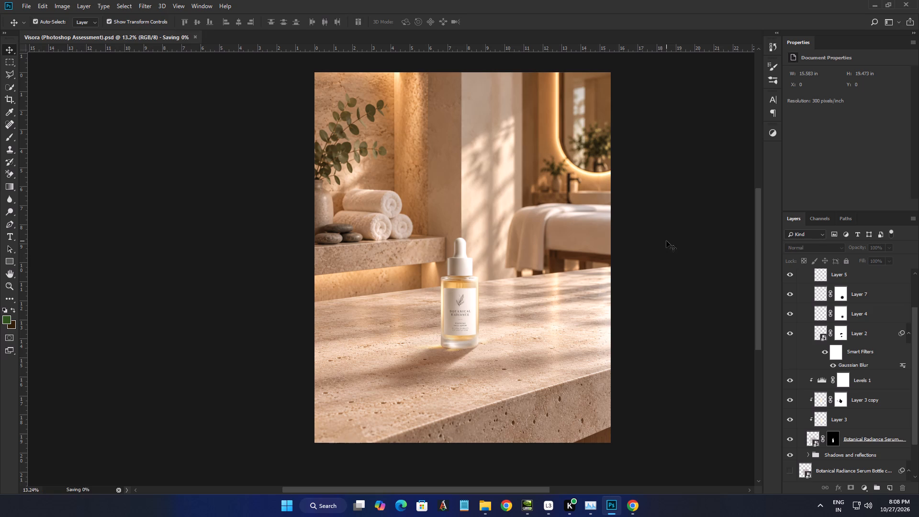
pyautogui.hotkey('alt', 'Tab')
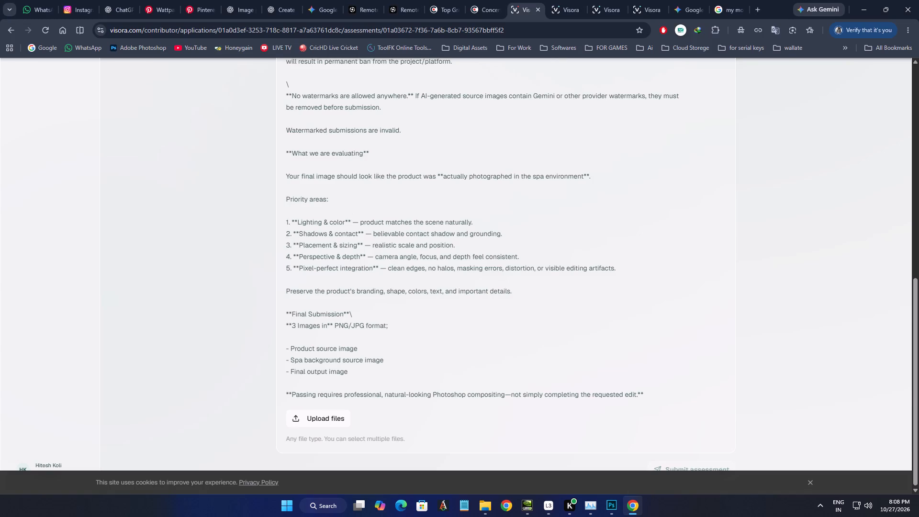
pyautogui.hotkey('alt', 'Tab')
pyautogui.keyDown('alt'); pyautogui.scroll(-3, 536, 316); pyautogui.keyUp('alt')
pyautogui.keyDown('alt'); pyautogui.scroll(3, 627, 306); pyautogui.keyUp('alt')
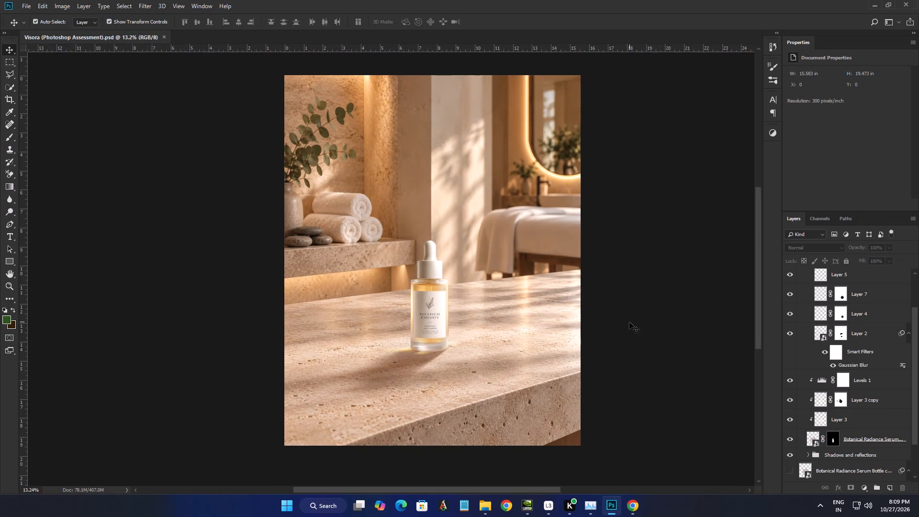
pyautogui.hotkey('ctrl', 's')
# Save a JPEG copy as Visora (Photoshop Assessment) in Downloads, replacing the existing one, at Maximum quality 12, Baseline ("Standard").
pyautogui.hotkey('ctrl', 'shift', 's')
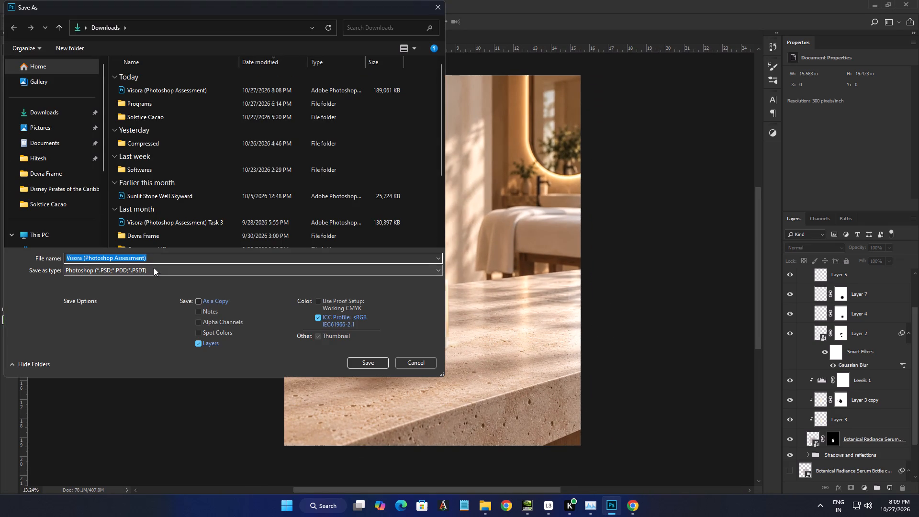
pyautogui.click(149, 271)
pyautogui.click(143, 342)
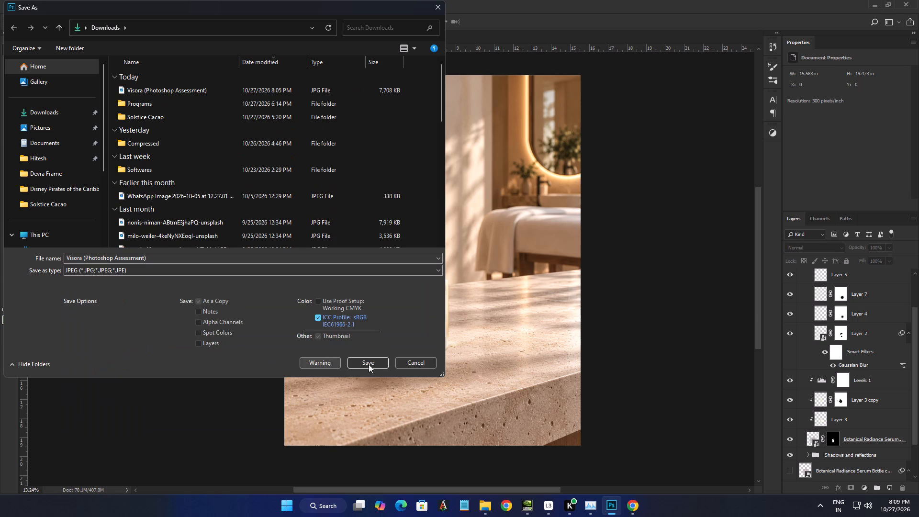
pyautogui.click(371, 365)
pyautogui.click(494, 253)
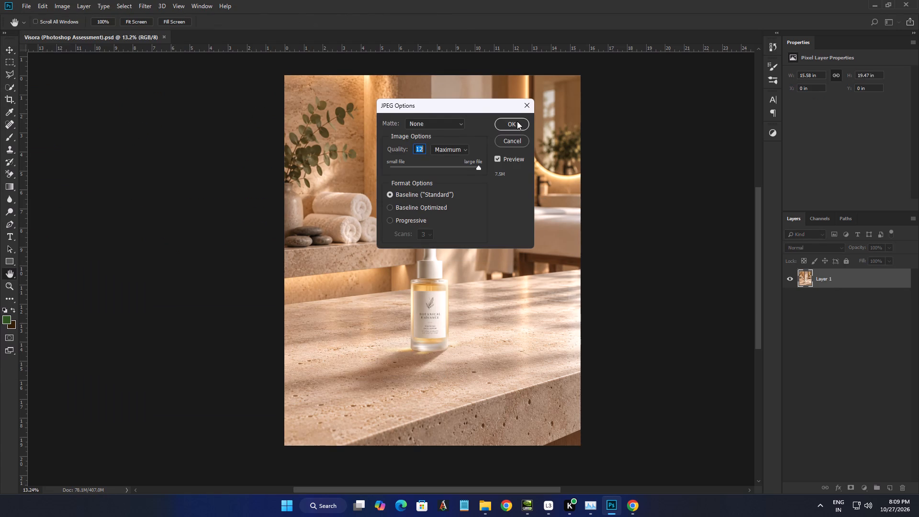
pyautogui.click(517, 121)
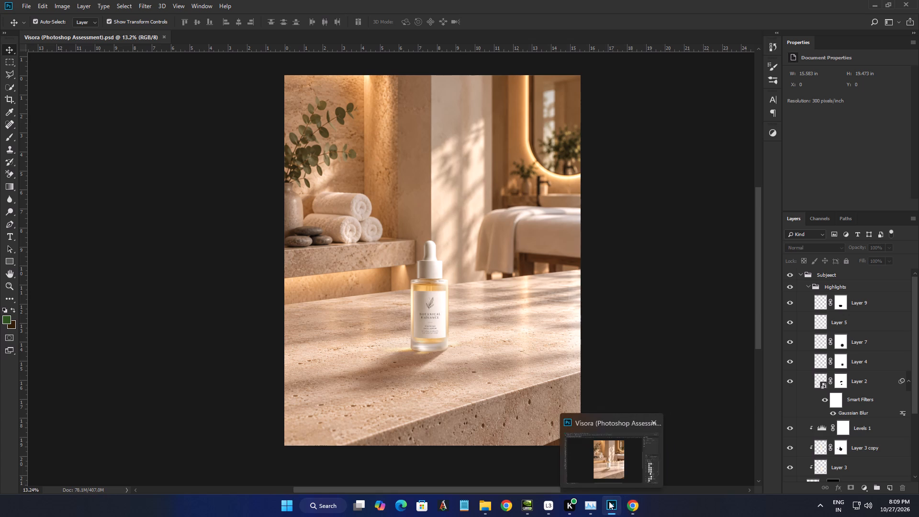
# In Chrome, upload the Visora (Photoshop Assessment) JPG, Botanical Radiance Serum Bottle PNG and Serene Warm Limestone Spa Interior PNG to the assessment.
pyautogui.click(630, 508)
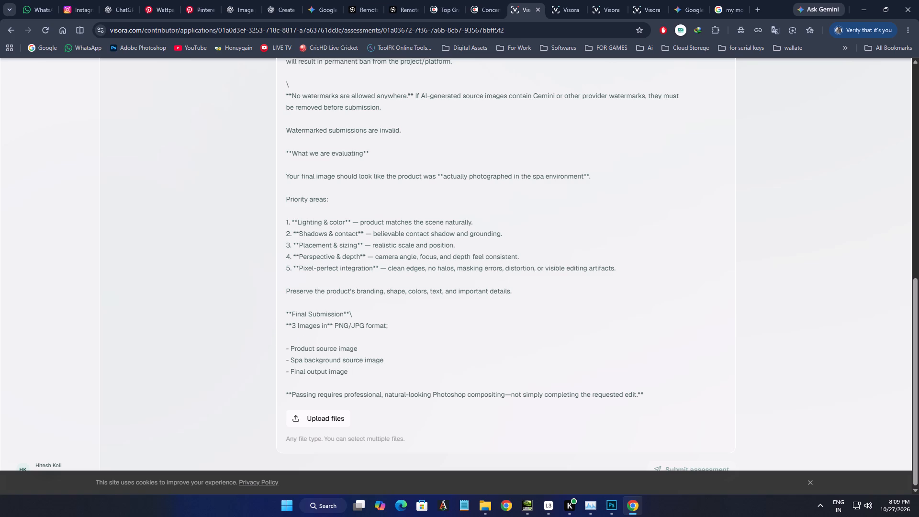
pyautogui.click(315, 417)
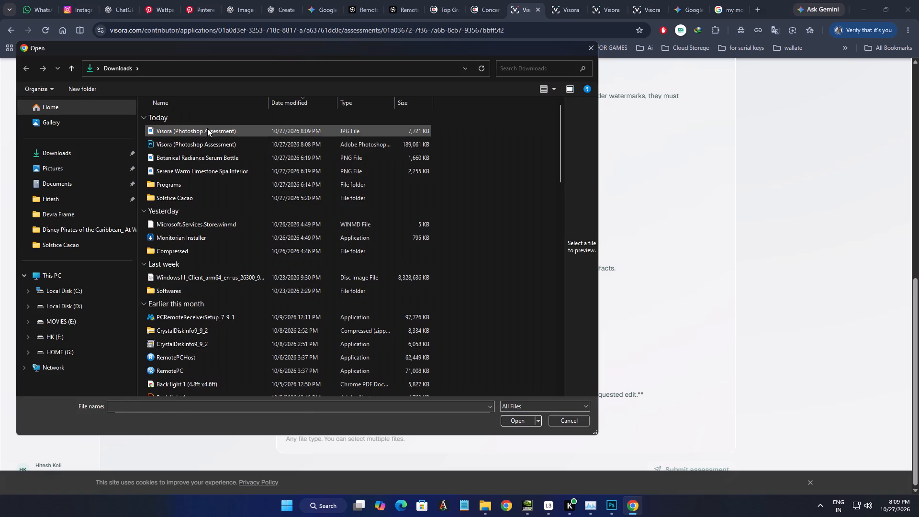
pyautogui.click(207, 128)
pyautogui.keyDown('ctrl'); pyautogui.click(215, 157); pyautogui.keyUp('ctrl')
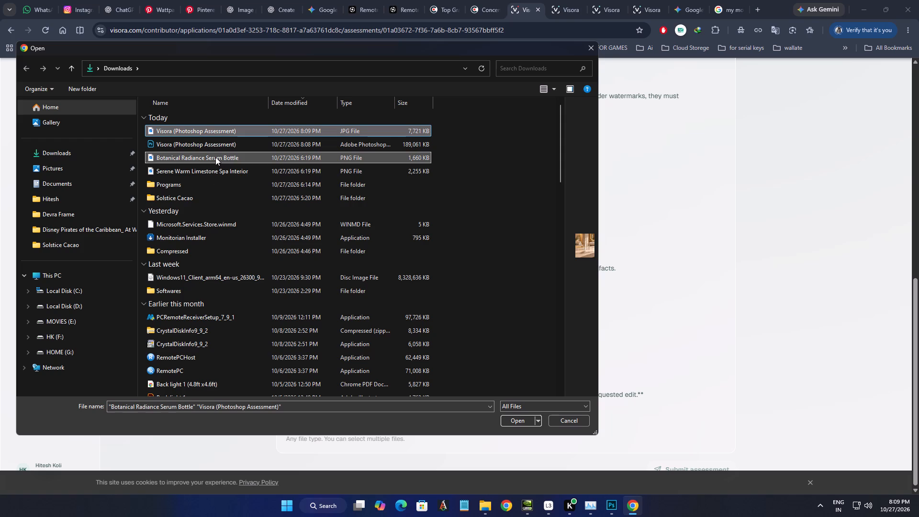
pyautogui.keyDown('ctrl'); pyautogui.click(215, 171); pyautogui.keyUp('ctrl')
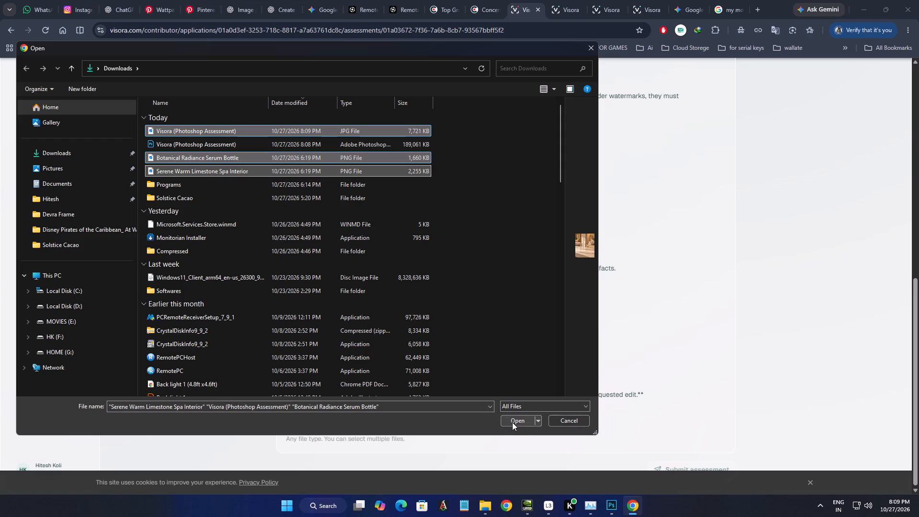
pyautogui.click(517, 423)
pyautogui.scroll(-3, 517, 423)
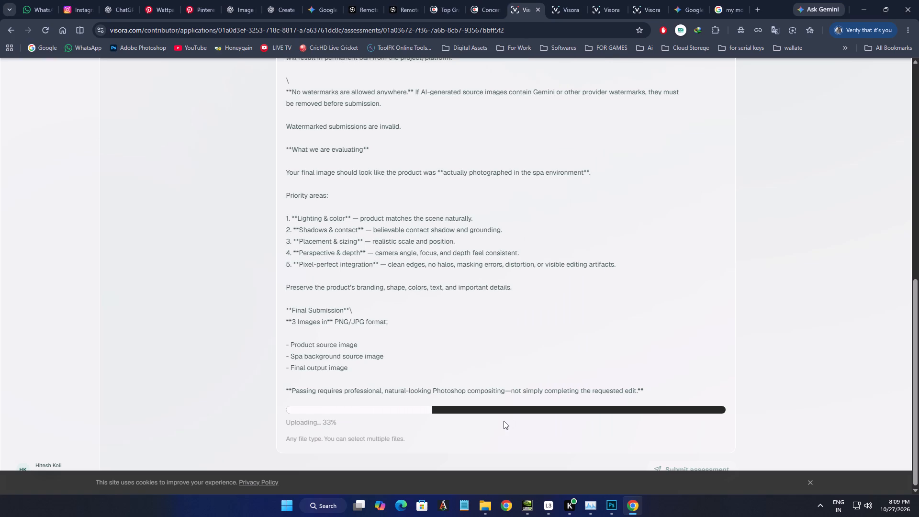
pyautogui.scroll(-3, 485, 411)
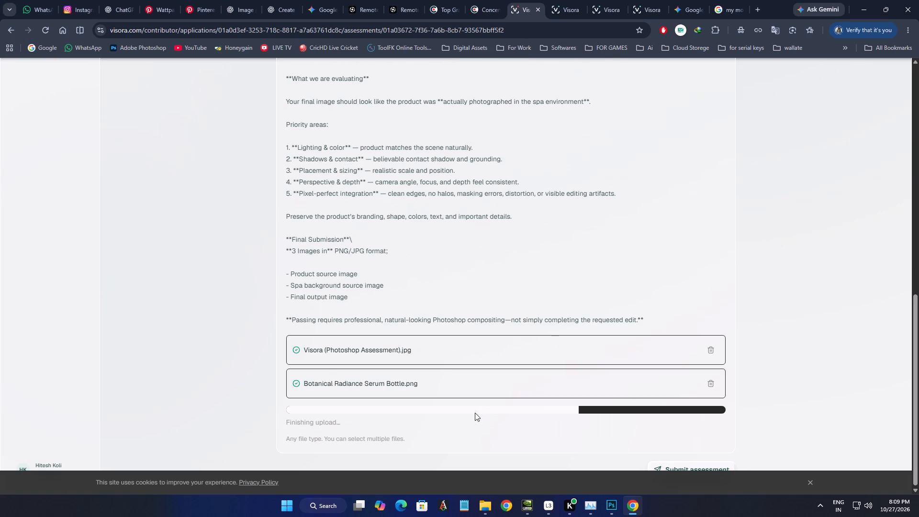
pyautogui.scroll(-2, 469, 413)
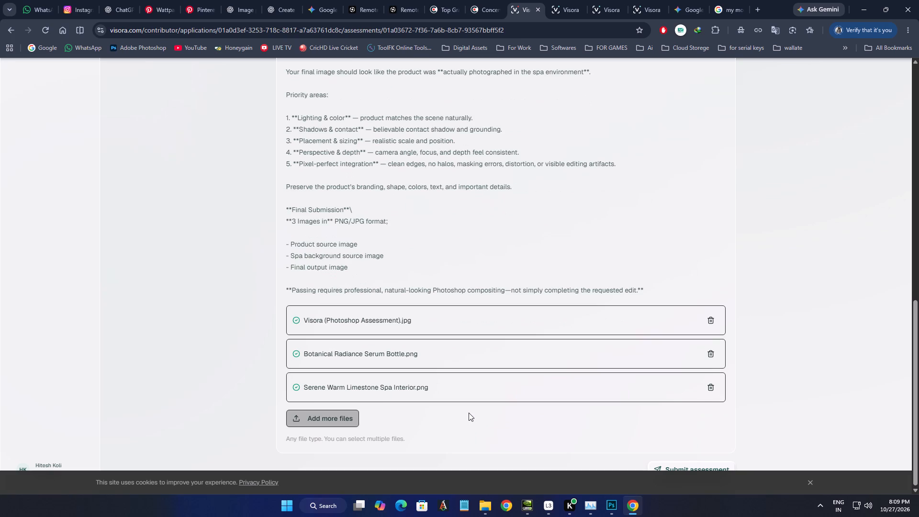
pyautogui.scroll(-2, 469, 413)
pyautogui.scroll(-2, 513, 437)
# Dismiss the cookie notice and submit the assessment.
pyautogui.click(811, 481)
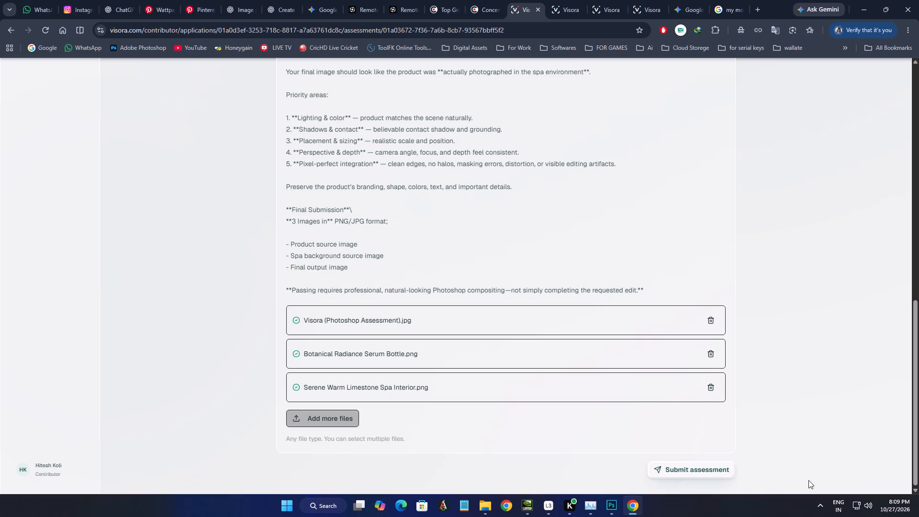
pyautogui.click(704, 473)
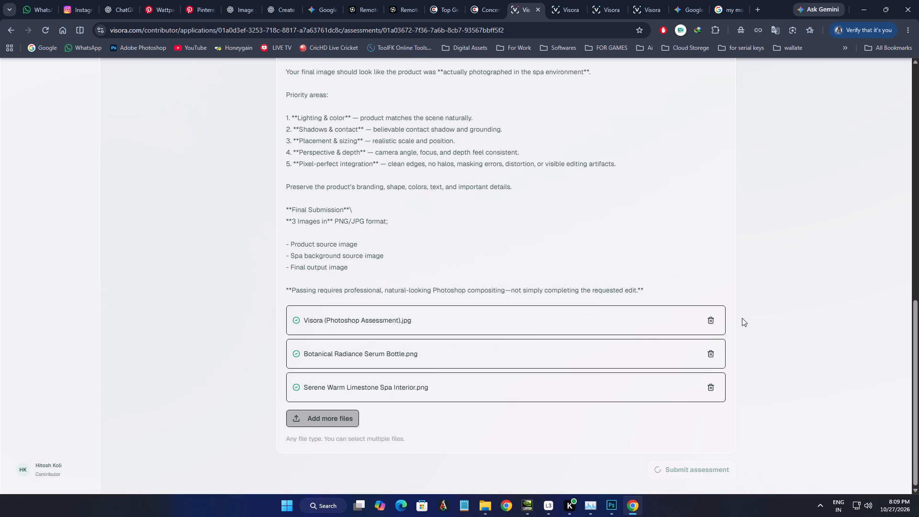
# Review the submitted assessment's file list and image previews of the final composite, product source and spa background.
pyautogui.scroll(2, 742, 318)
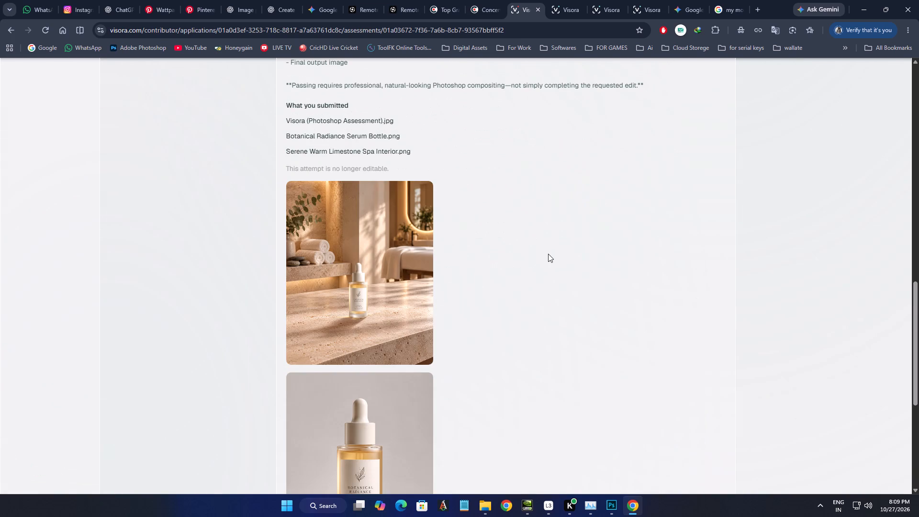
pyautogui.scroll(-3, 548, 254)
pyautogui.scroll(1, 548, 254)
pyautogui.scroll(-7, 548, 254)
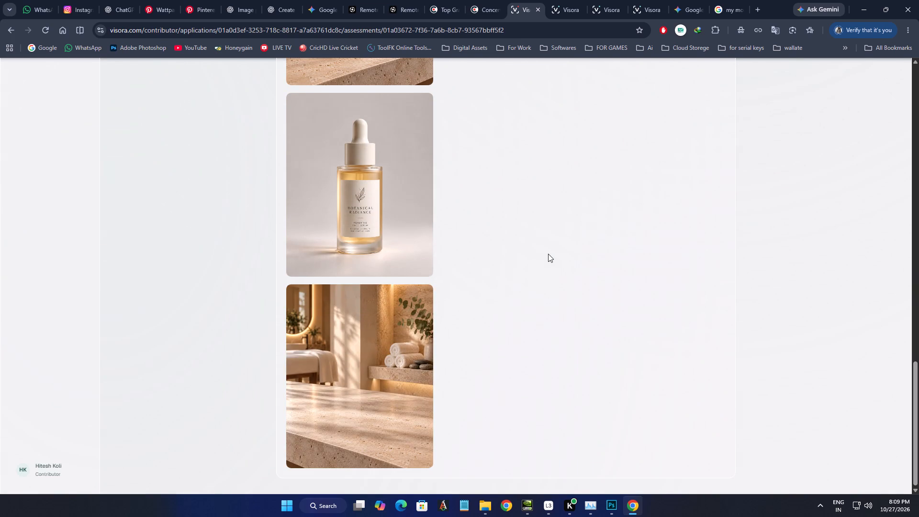
pyautogui.scroll(13, 522, 363)
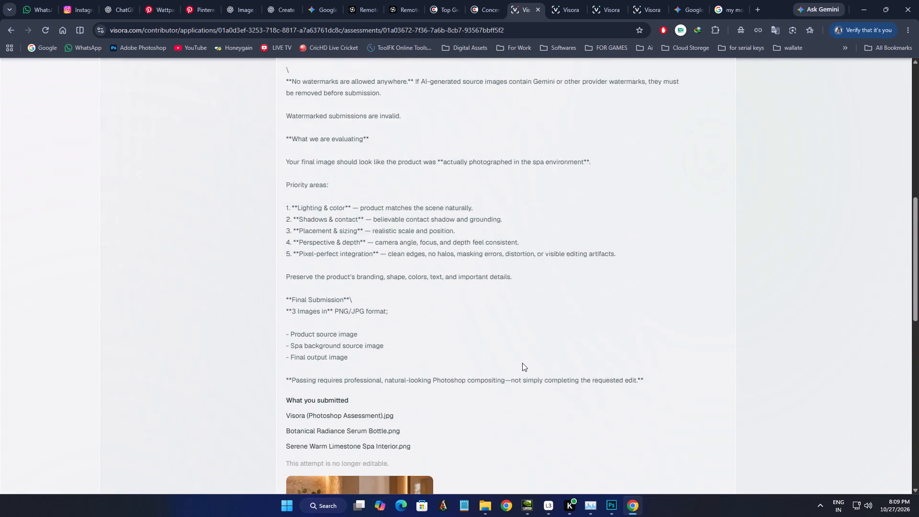
# Recheck the submitted Photoshop Assessment's source and final image previews.
pyautogui.scroll(-19, 522, 363)
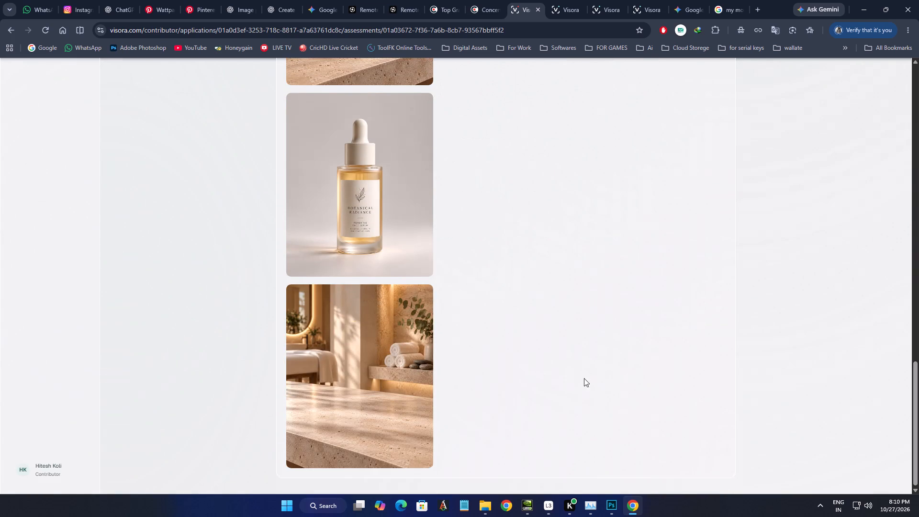
pyautogui.scroll(6, 619, 382)
pyautogui.scroll(-1, 622, 382)
pyautogui.scroll(17, 622, 382)
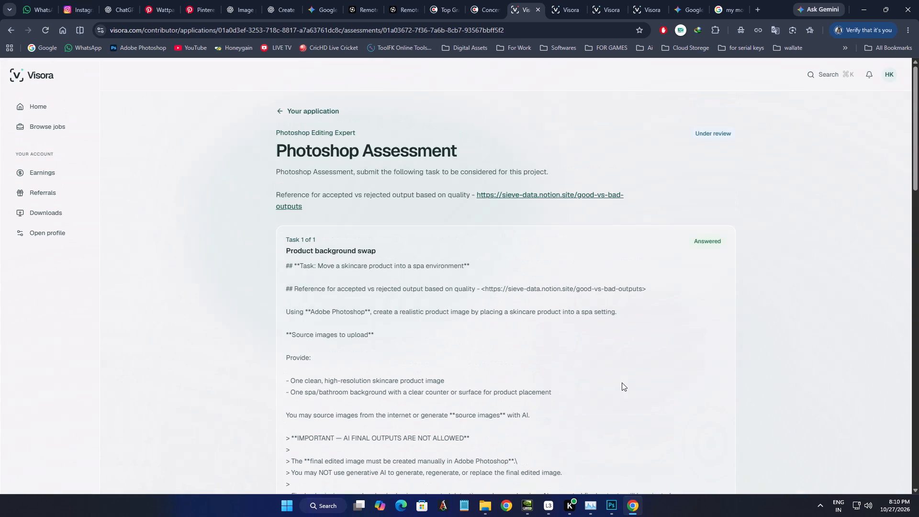
# Open the in-progress Photo Editing Expert (India / Philippines) application from the Visora home page.
pyautogui.click(32, 105)
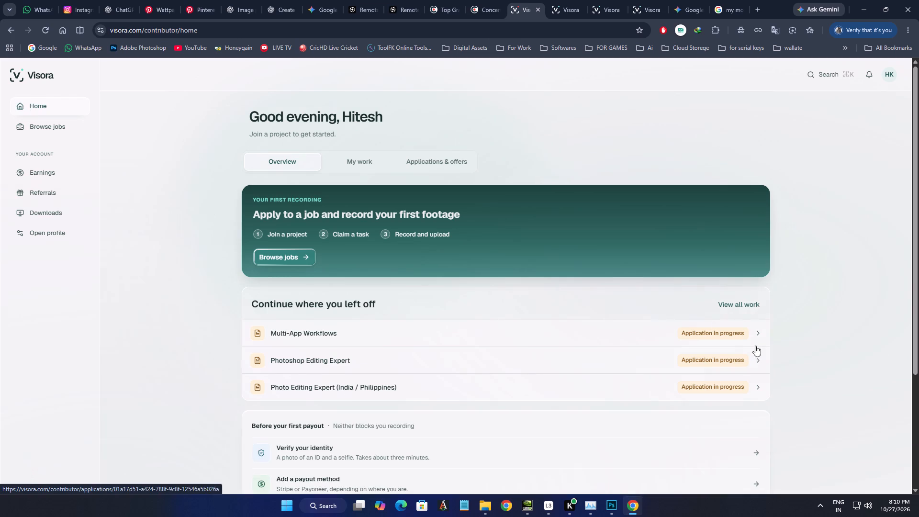
pyautogui.scroll(-1, 740, 343)
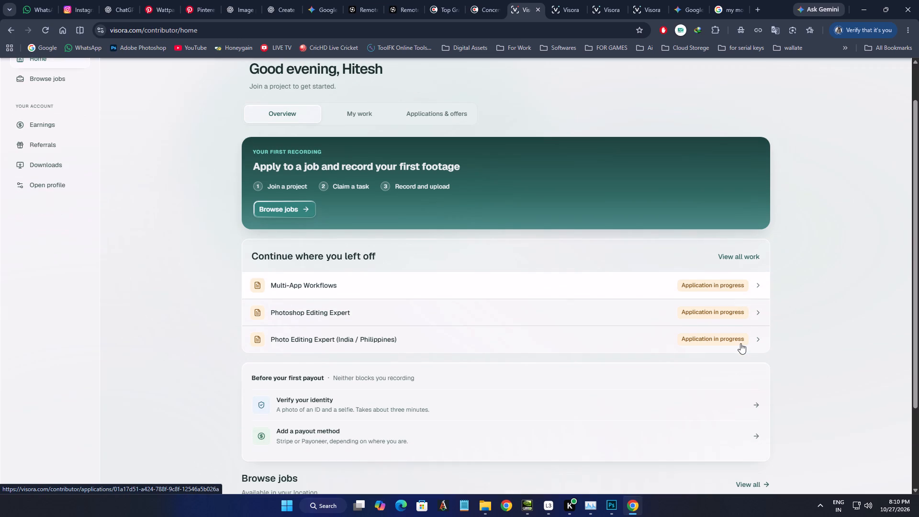
pyautogui.click(740, 343)
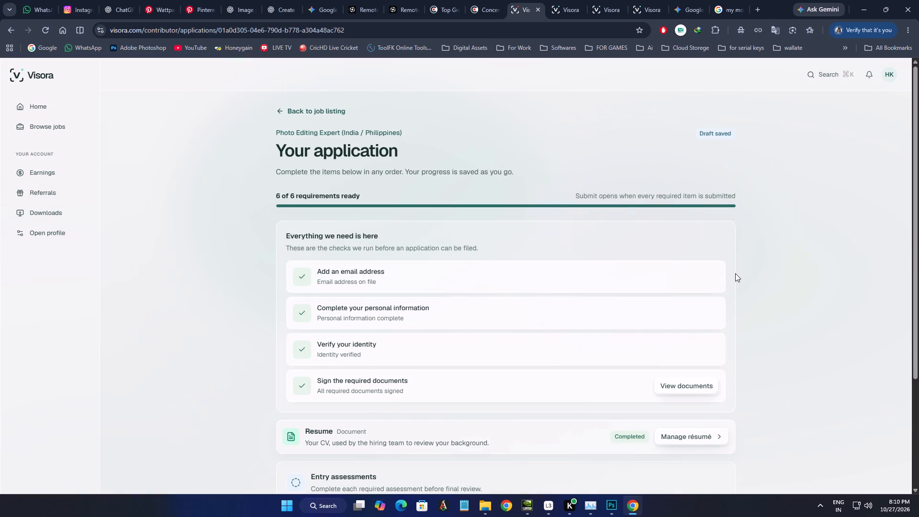
# View the application's required documents and return to the application.
pyautogui.scroll(-2, 736, 273)
pyautogui.click(699, 287)
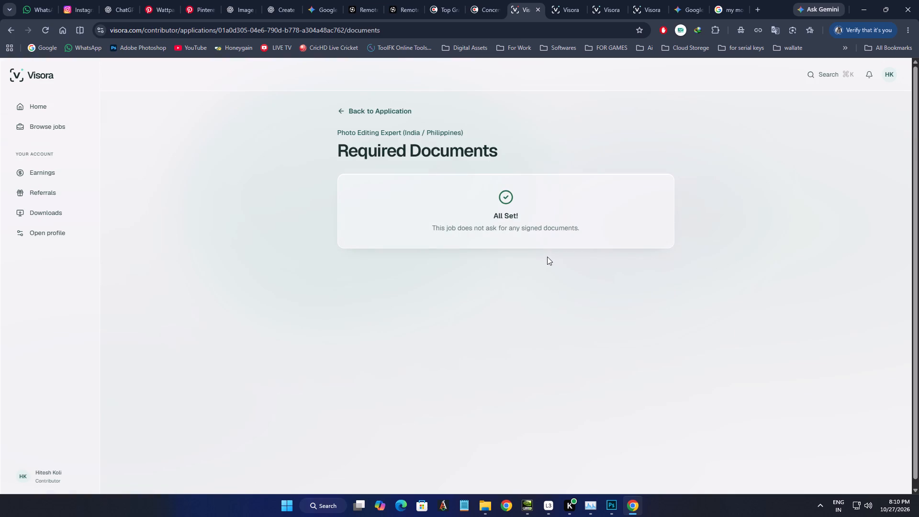
pyautogui.click(343, 114)
# Go to the final review of the Photo Editing Expert (India / Philippines) application and submit it.
pyautogui.scroll(-1, 666, 341)
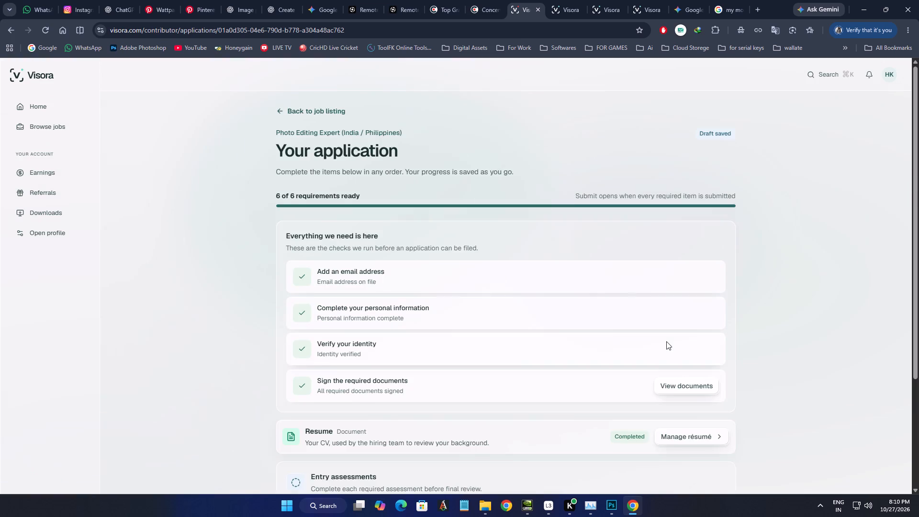
pyautogui.scroll(-2, 666, 341)
pyautogui.scroll(-3, 717, 342)
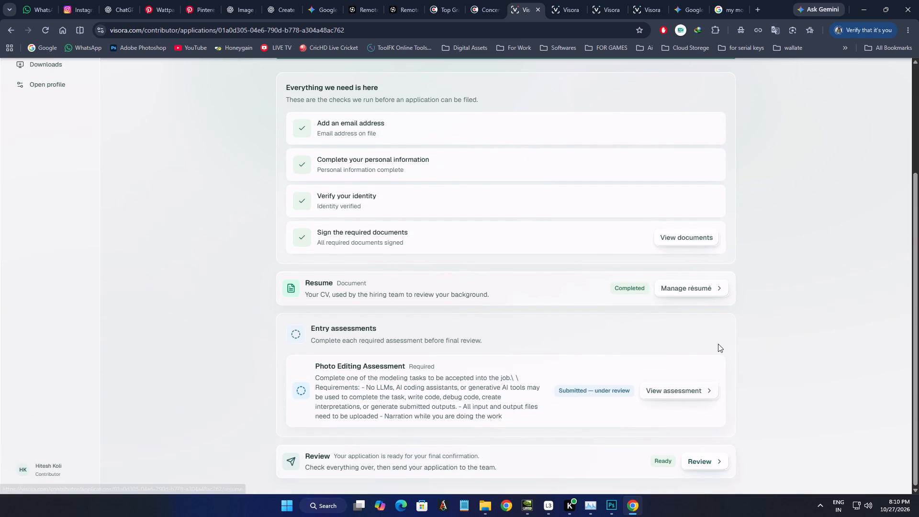
pyautogui.click(697, 461)
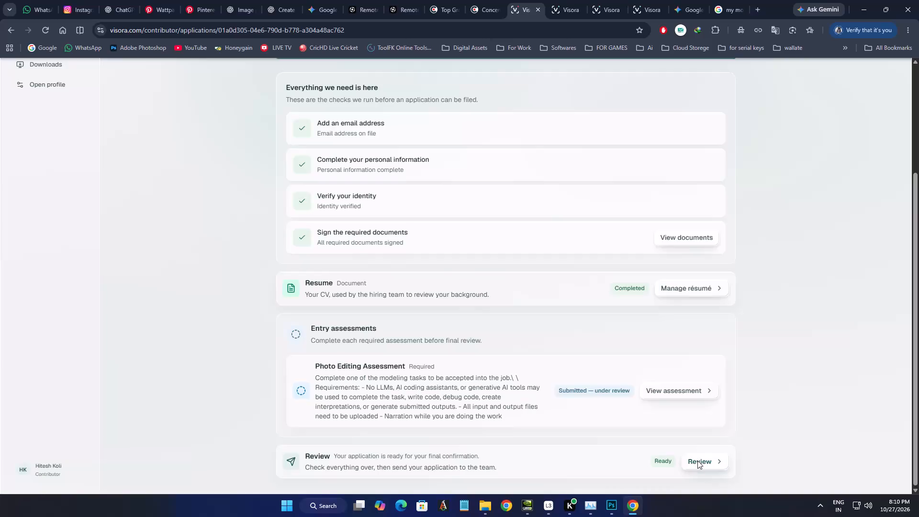
pyautogui.scroll(-5, 584, 382)
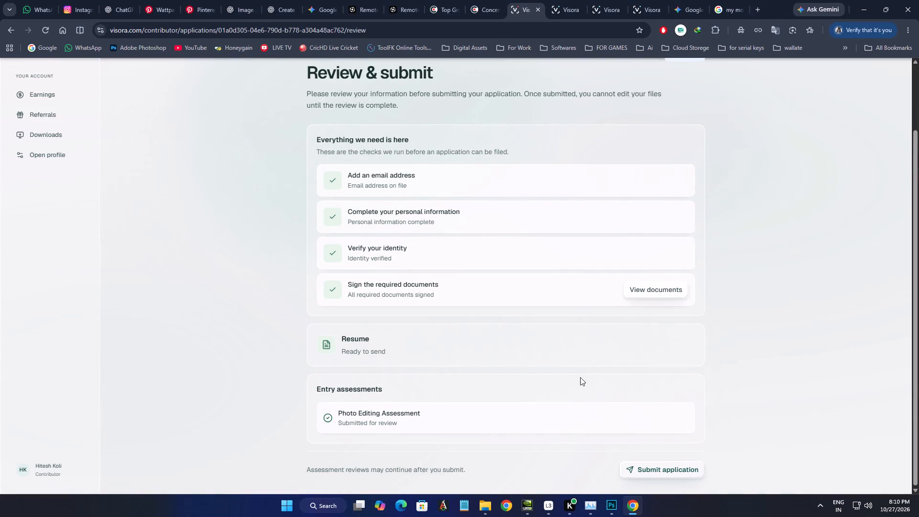
pyautogui.scroll(-2, 580, 377)
pyautogui.click(660, 476)
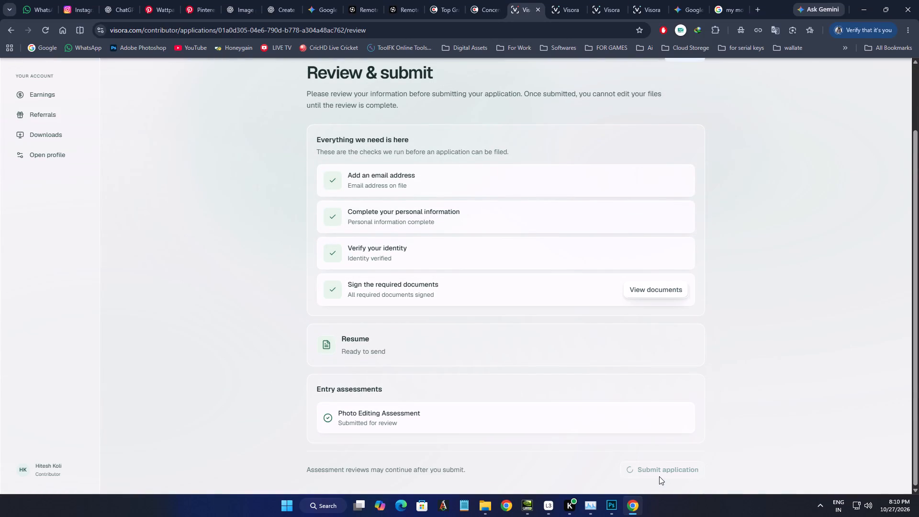
# Review the submitted Photo Editing Assessment's task prompts and submitted files, and return from the assessment page.
pyautogui.scroll(-4, 658, 452)
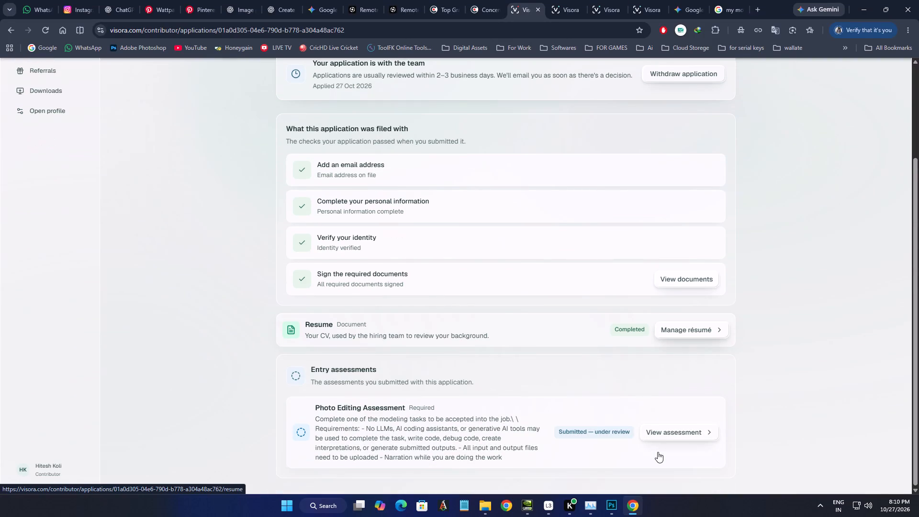
pyautogui.scroll(-4, 658, 452)
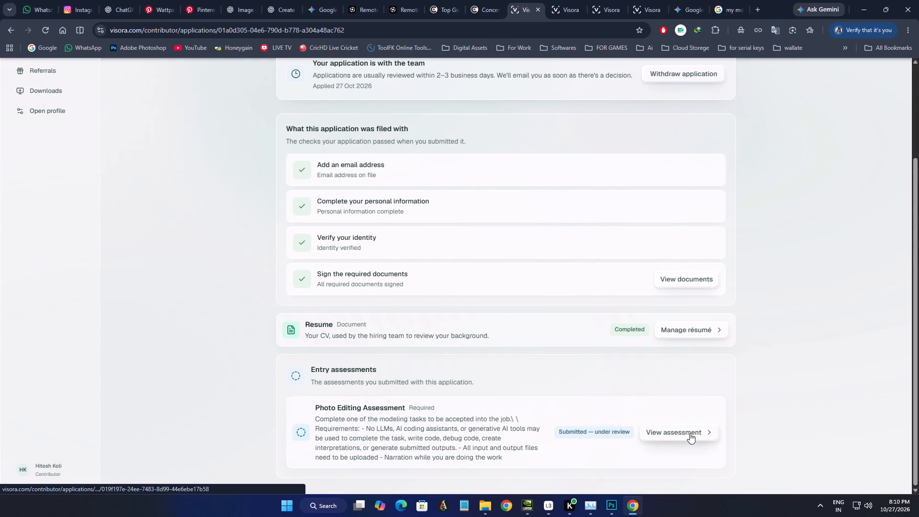
pyautogui.scroll(-4, 690, 433)
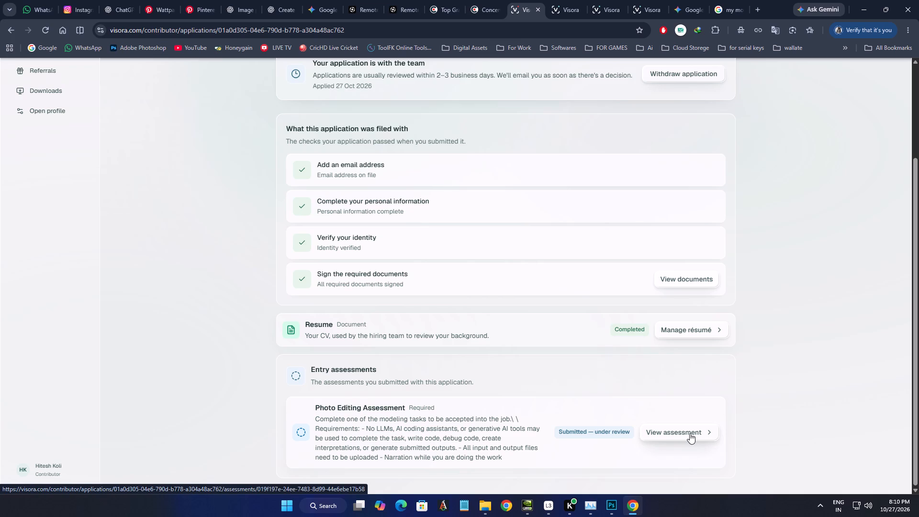
pyautogui.click(690, 433)
pyautogui.scroll(-4, 682, 427)
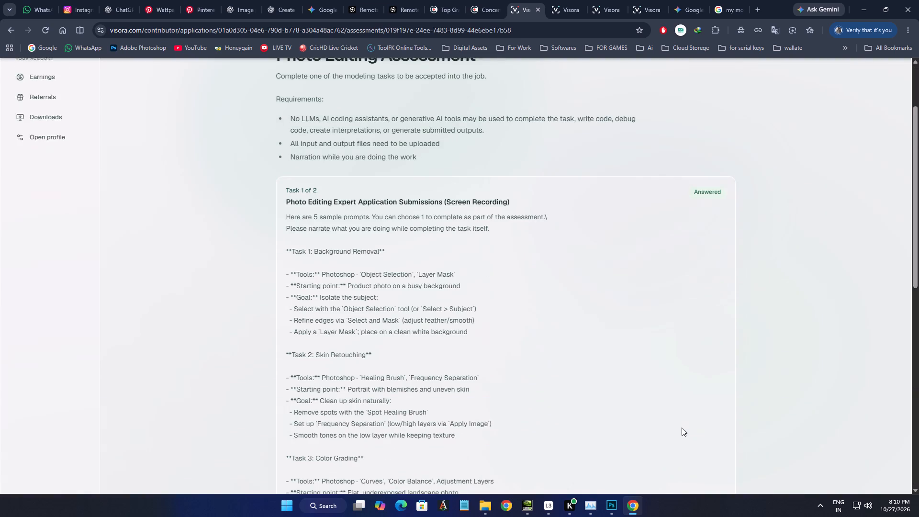
pyautogui.scroll(-12, 682, 427)
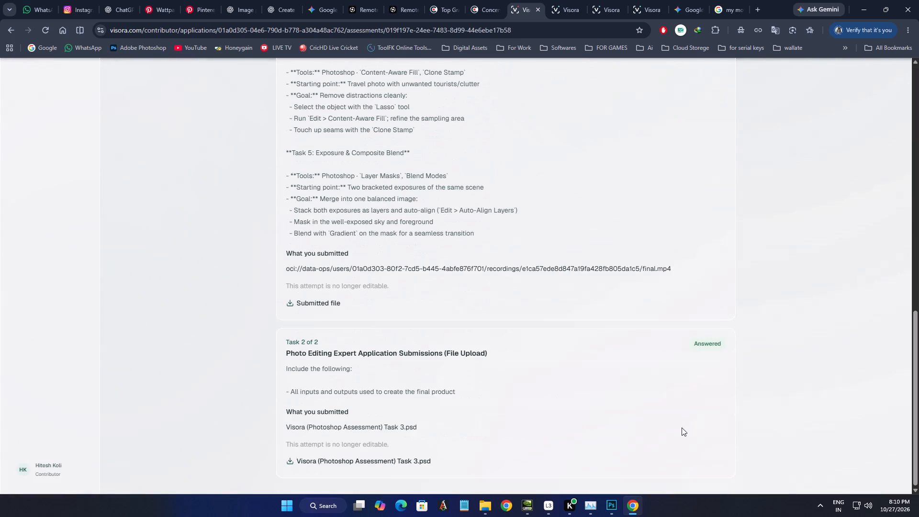
pyautogui.scroll(-4, 682, 427)
pyautogui.scroll(1, 681, 430)
pyautogui.scroll(-4, 681, 430)
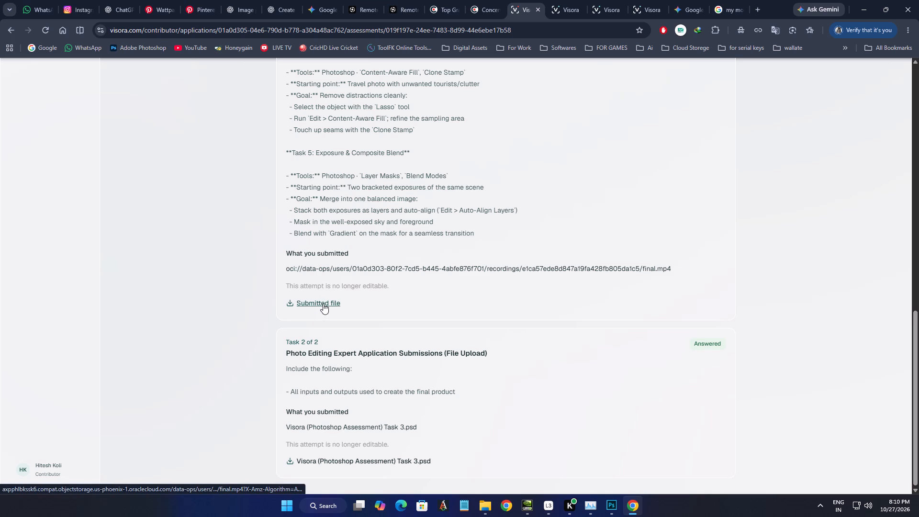
pyautogui.scroll(-4, 623, 377)
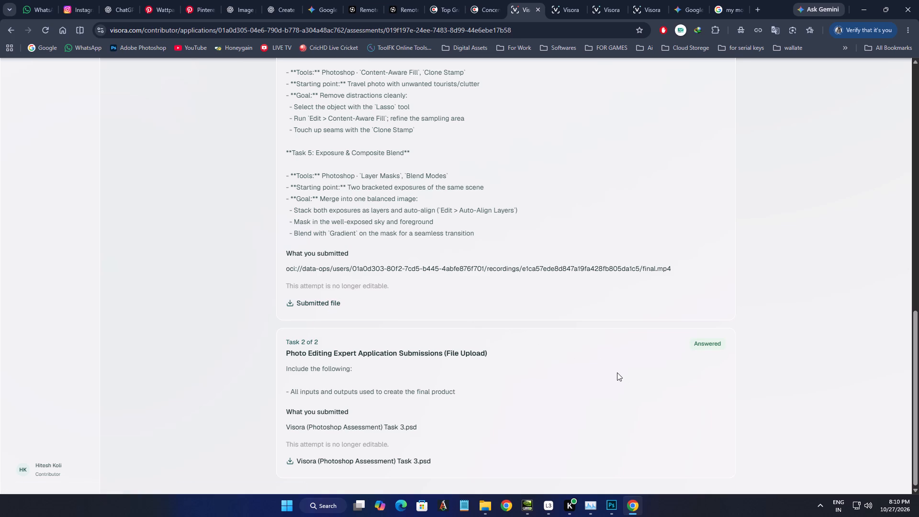
pyautogui.click(567, 387)
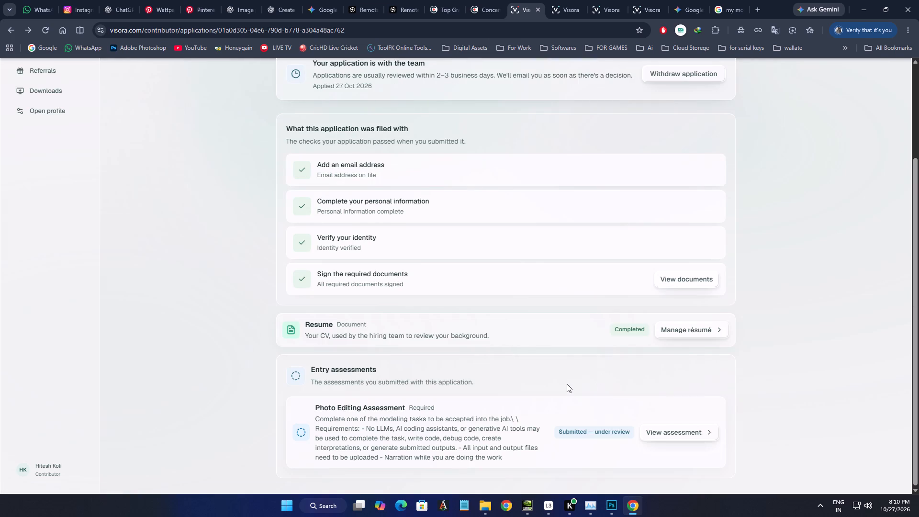
pyautogui.moveTo(567, 382); pyautogui.dragTo(571, 373)
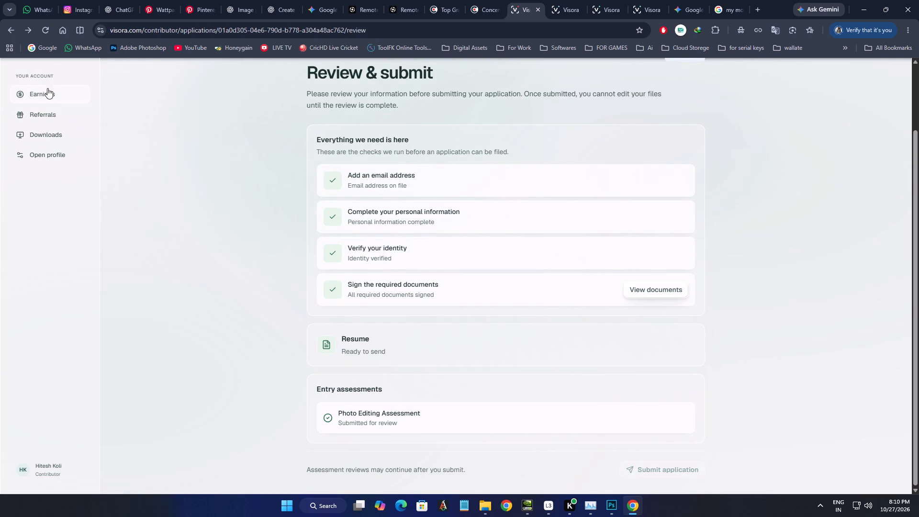
# Open the in-progress Photoshop Editing Expert application from the home page, go to its final review and submit it.
pyautogui.scroll(3, 58, 106)
pyautogui.click(37, 102)
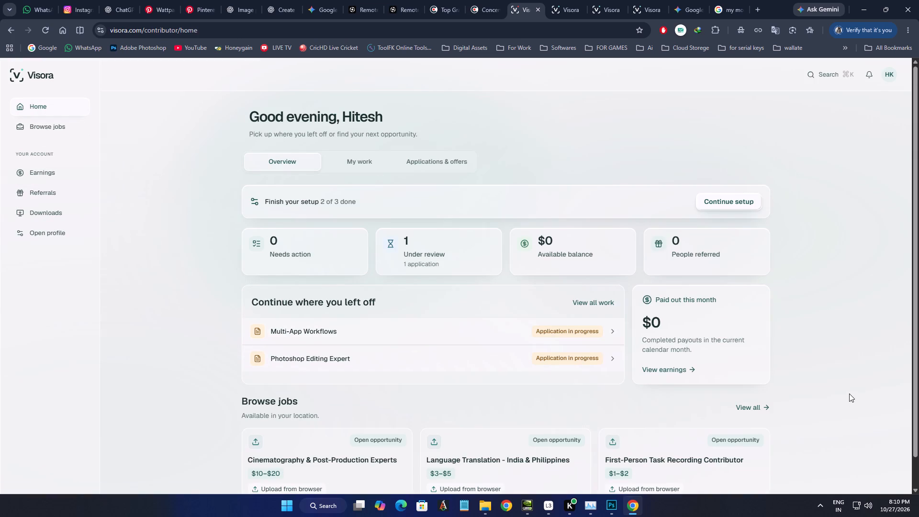
pyautogui.scroll(-1, 849, 393)
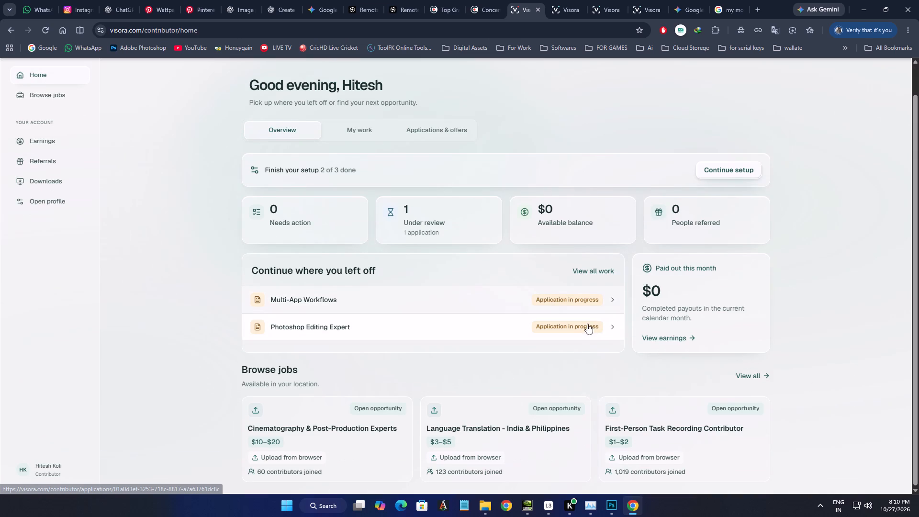
pyautogui.click(614, 330)
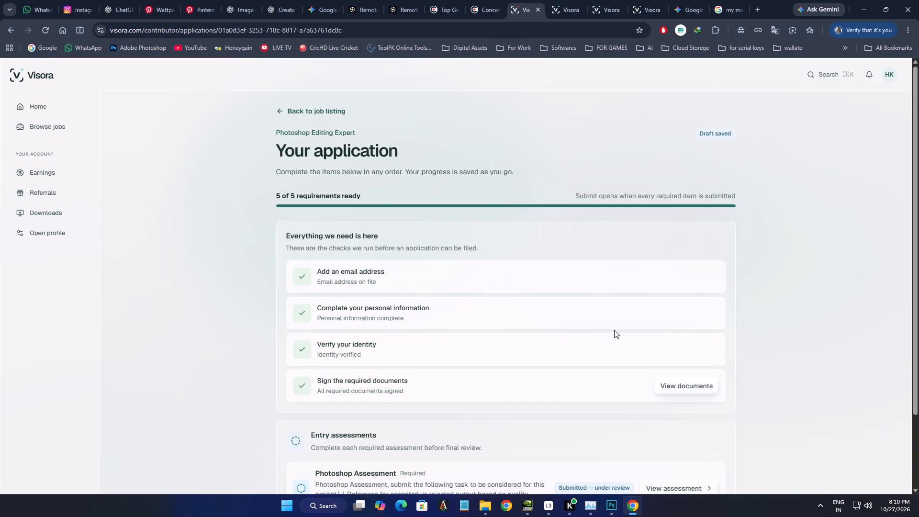
pyautogui.scroll(-8, 619, 332)
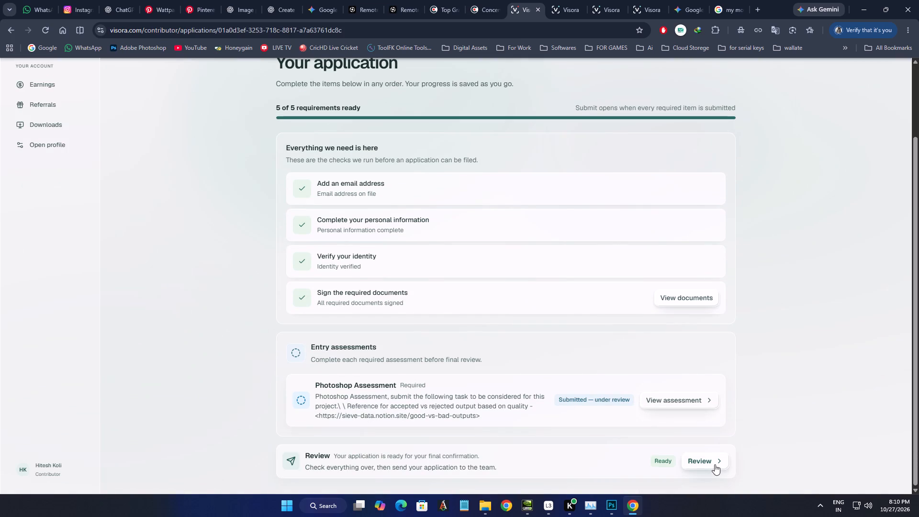
pyautogui.scroll(-5, 715, 464)
pyautogui.click(715, 463)
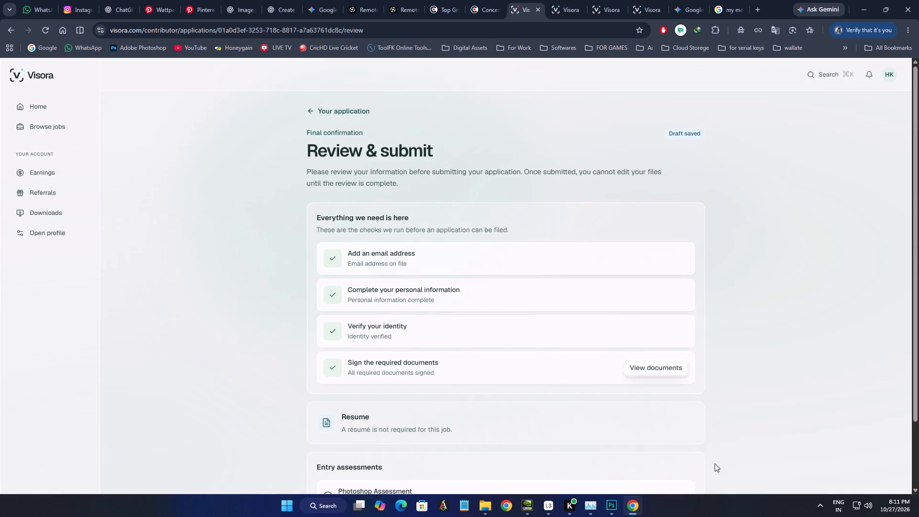
pyautogui.scroll(-5, 709, 433)
pyautogui.scroll(1, 708, 429)
pyautogui.scroll(-2, 708, 429)
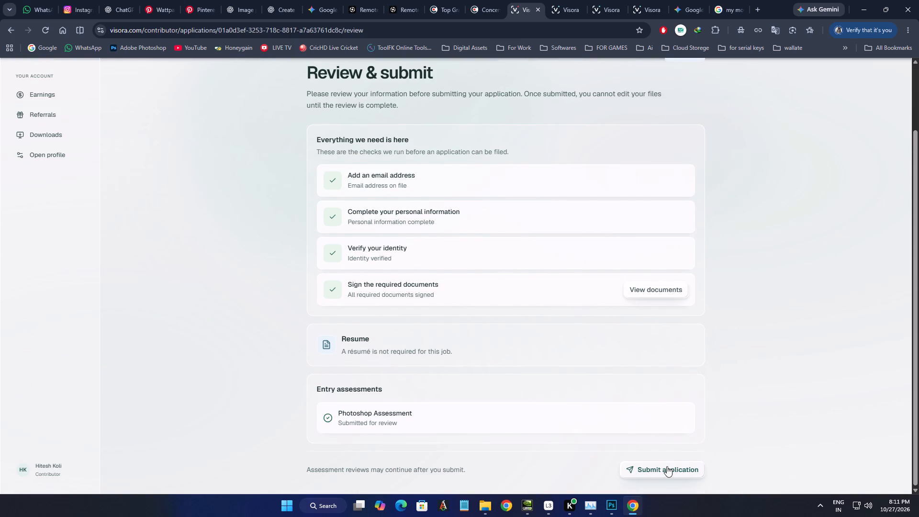
pyautogui.click(667, 466)
# Open the Photoshop Assessment from the filed application and examine its task brief, composite image and source images.
pyautogui.scroll(-8, 726, 381)
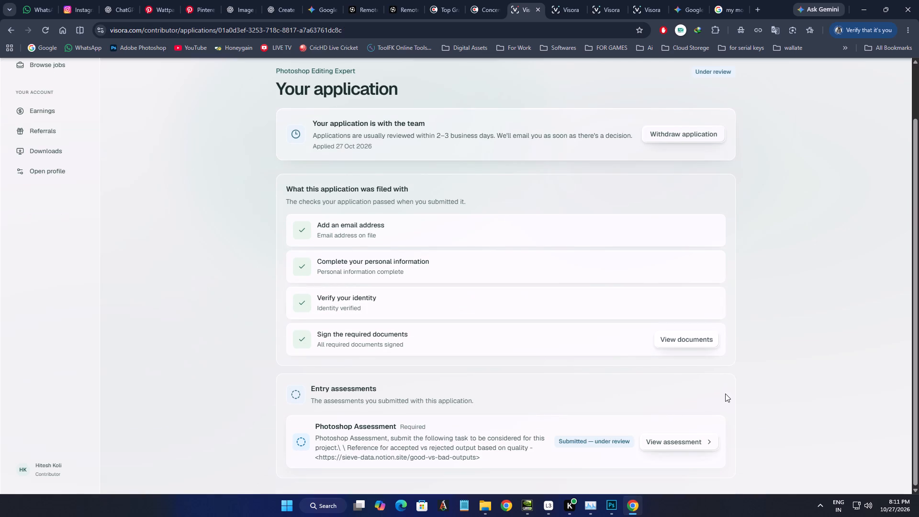
pyautogui.click(693, 442)
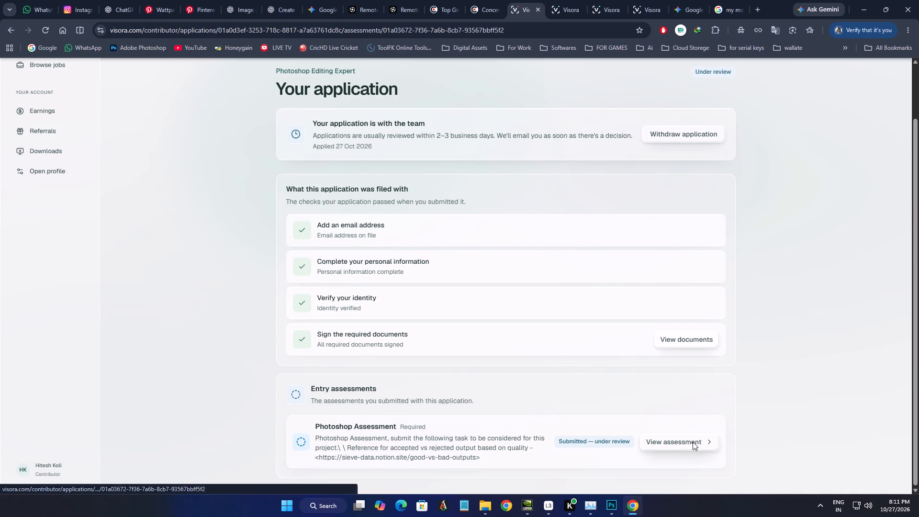
pyautogui.scroll(-12, 541, 358)
pyautogui.scroll(1, 545, 369)
pyautogui.scroll(-3, 545, 369)
pyautogui.scroll(1, 545, 369)
pyautogui.scroll(-4, 548, 371)
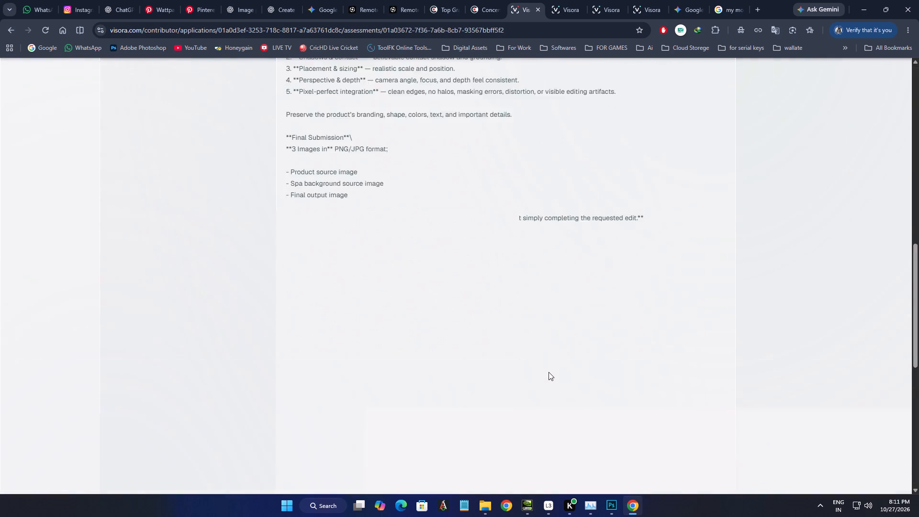
pyautogui.scroll(-13, 549, 372)
pyautogui.scroll(1, 549, 372)
pyautogui.scroll(-1, 549, 372)
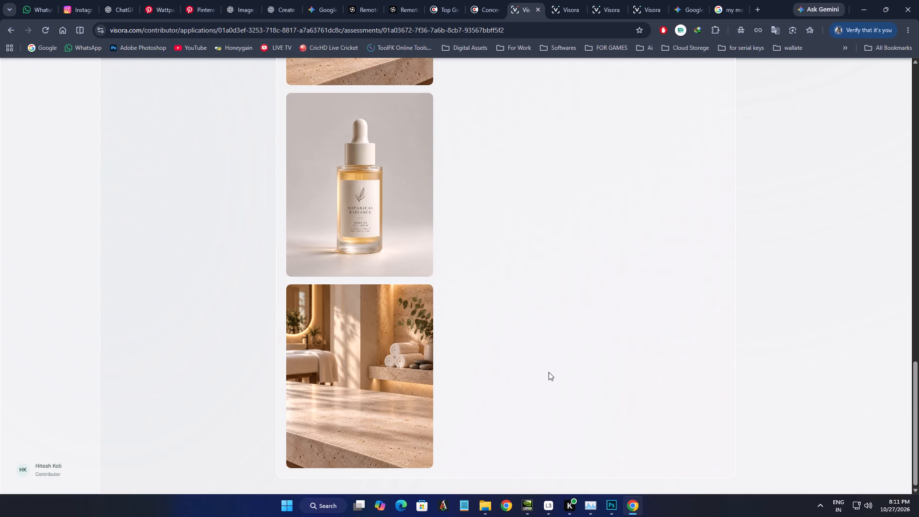
pyautogui.scroll(20, 23, 86)
pyautogui.scroll(3, 23, 86)
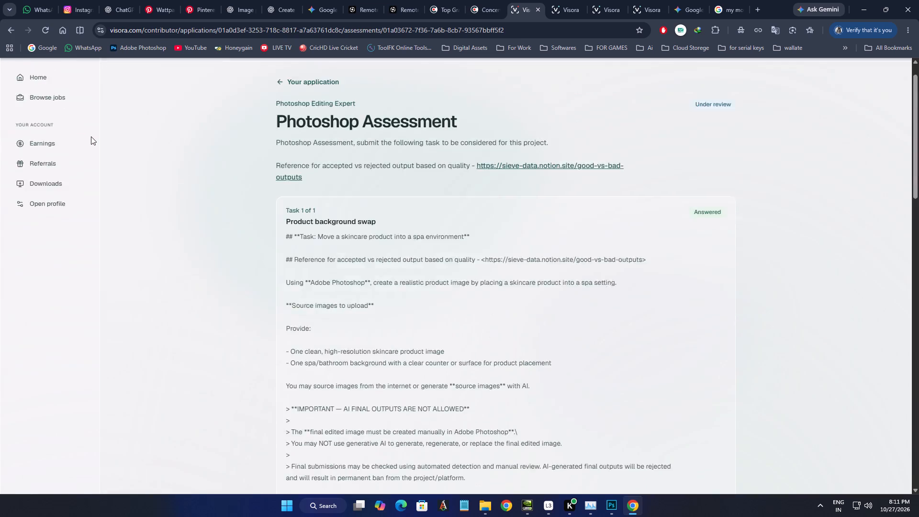
pyautogui.scroll(-15, 104, 155)
pyautogui.scroll(-5, 224, 264)
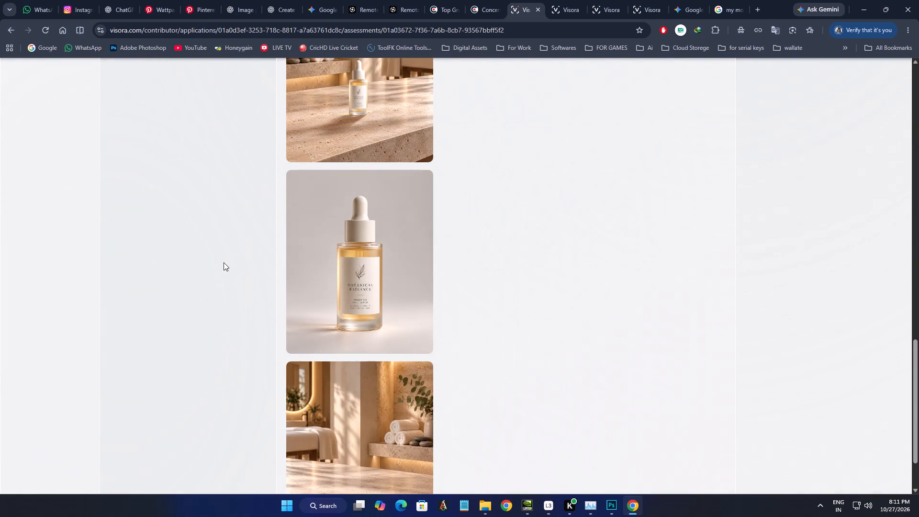
pyautogui.scroll(-2, 224, 262)
pyautogui.scroll(2, 224, 262)
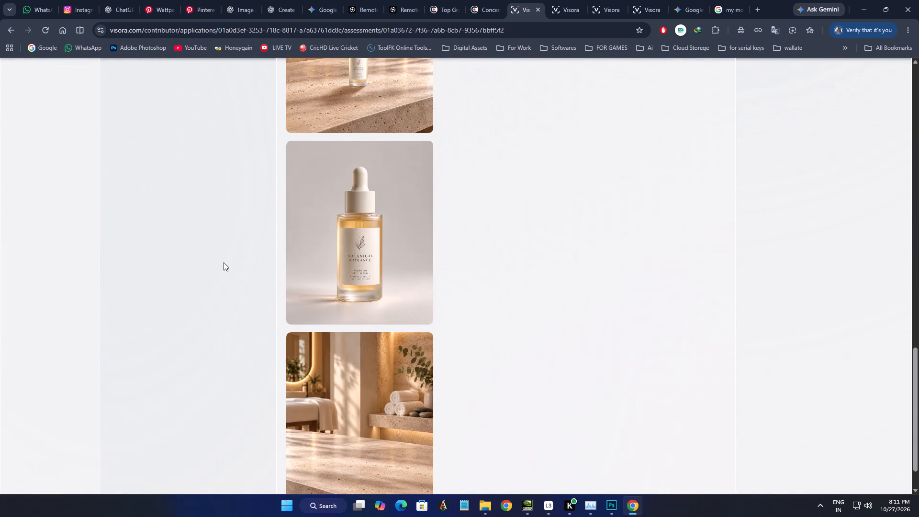
pyautogui.scroll(2, 224, 262)
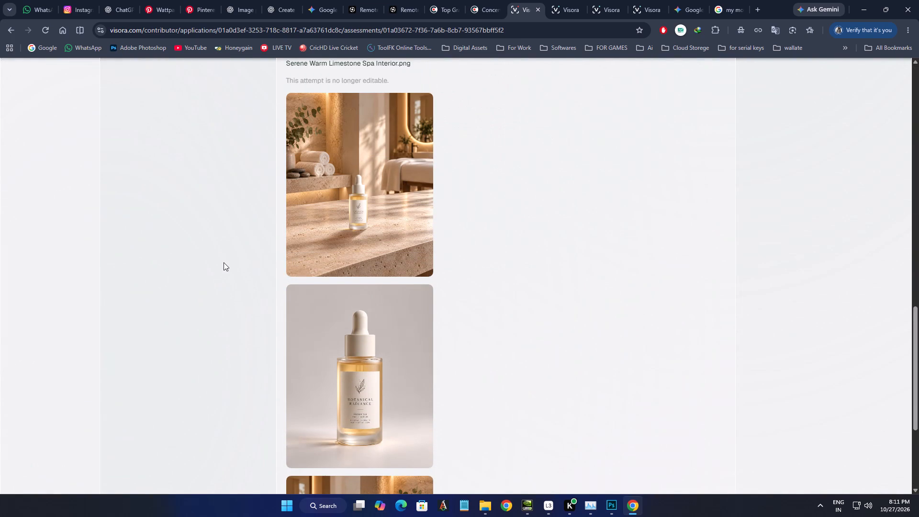
# Leave the filed Photoshop Assessment, return to the home page and open the full list of available jobs.
pyautogui.scroll(7, 224, 262)
pyautogui.moveTo(224, 262); pyautogui.dragTo(230, 255)
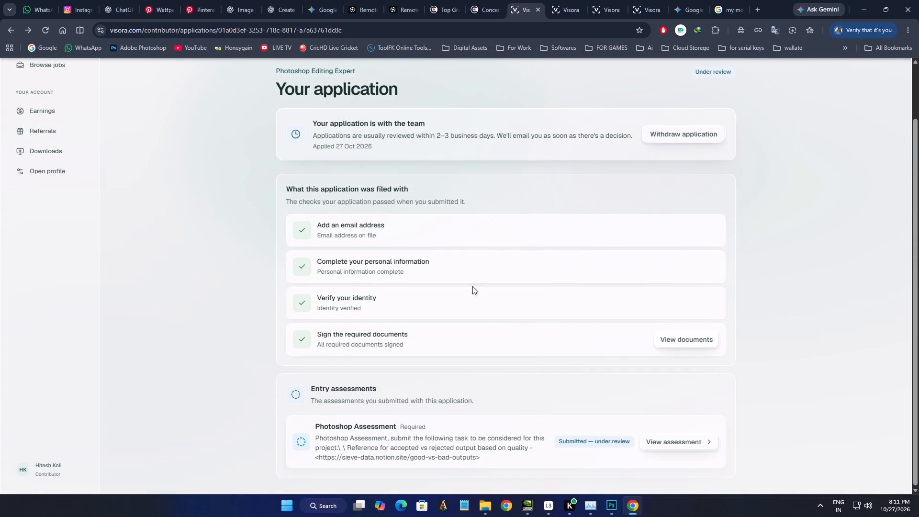
pyautogui.click(532, 293)
pyautogui.scroll(2, 127, 150)
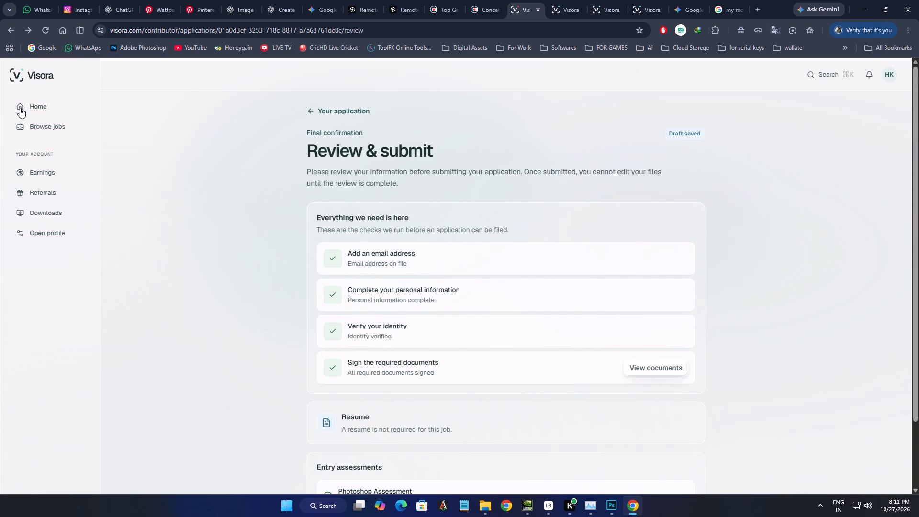
pyautogui.click(20, 107)
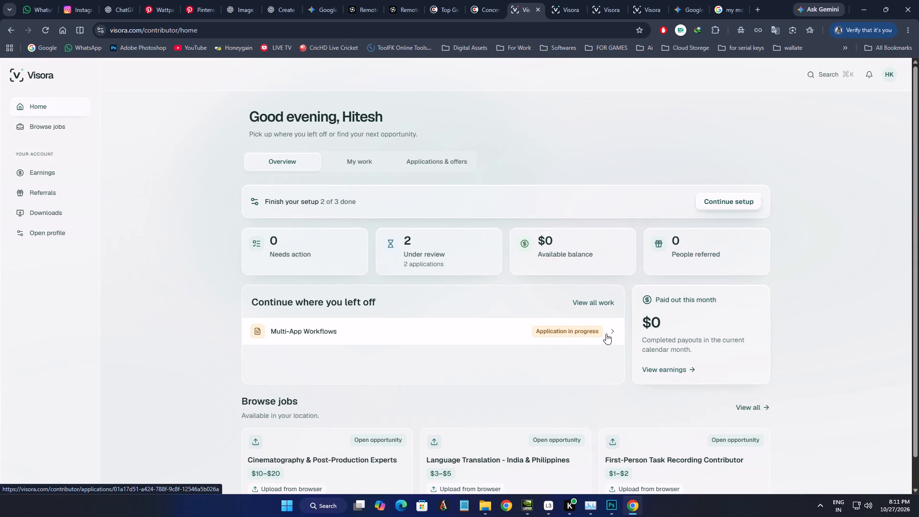
pyautogui.scroll(-5, 606, 333)
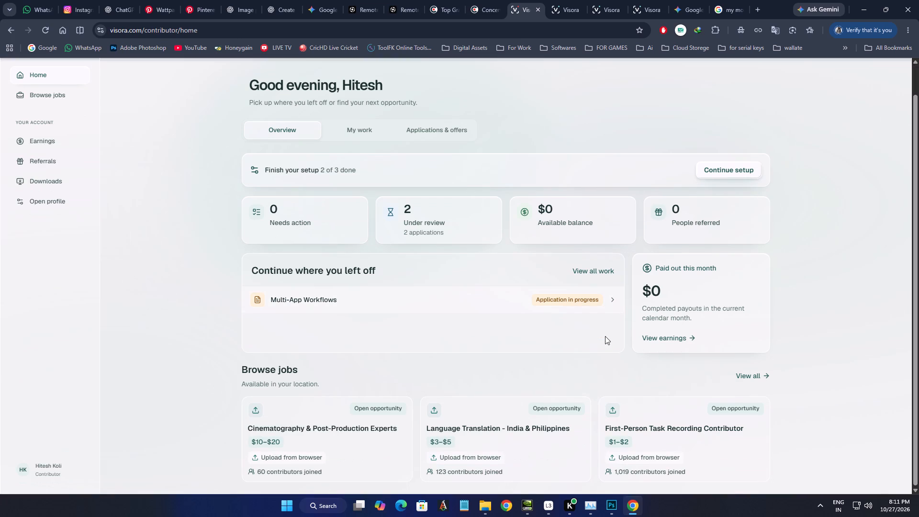
pyautogui.scroll(-1, 605, 340)
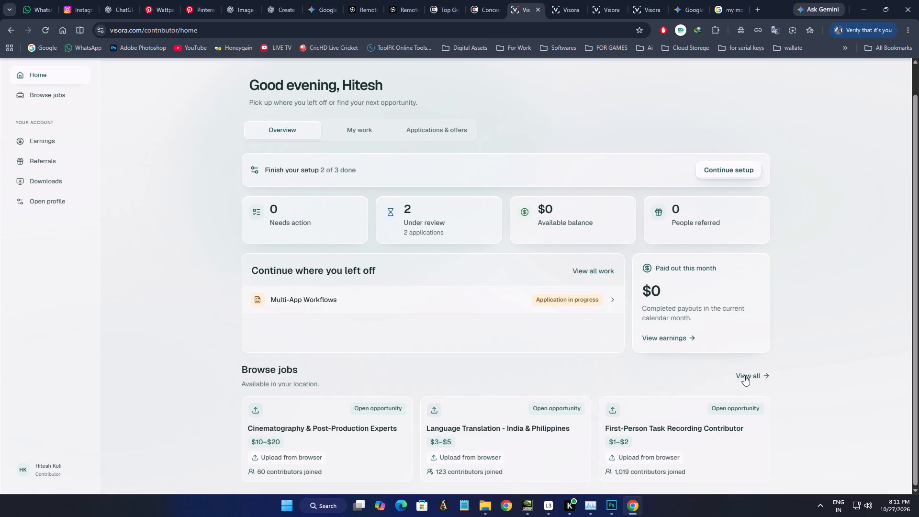
pyautogui.click(744, 375)
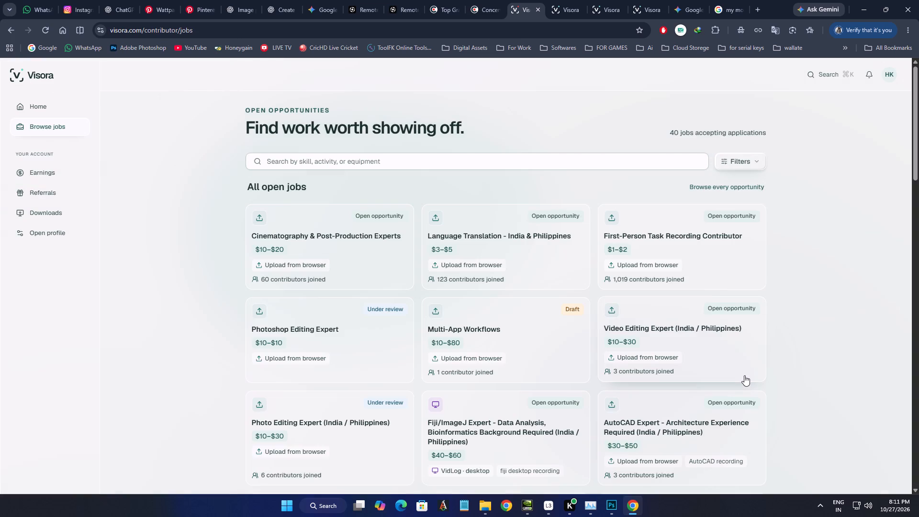
# Look through the full list of open jobs down to the Video Game Footage Recorder listing.
pyautogui.scroll(-1, 810, 350)
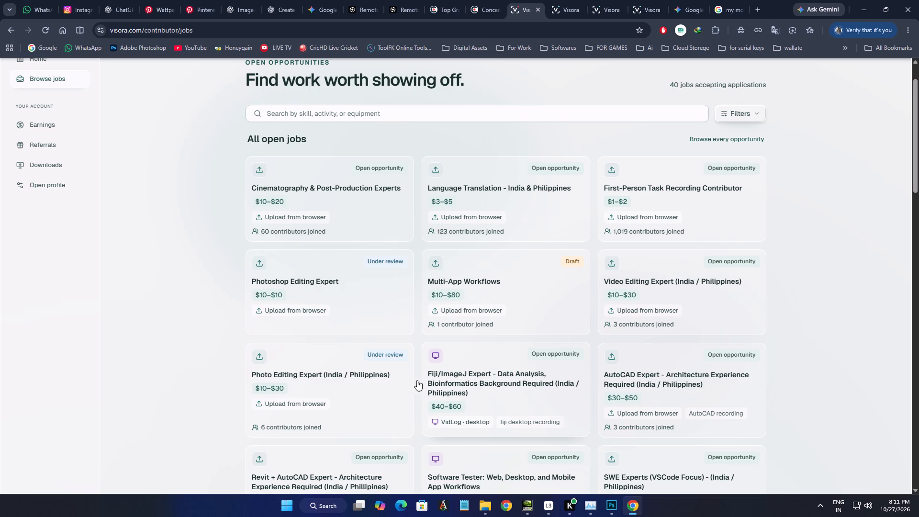
pyautogui.middleClick(527, 383)
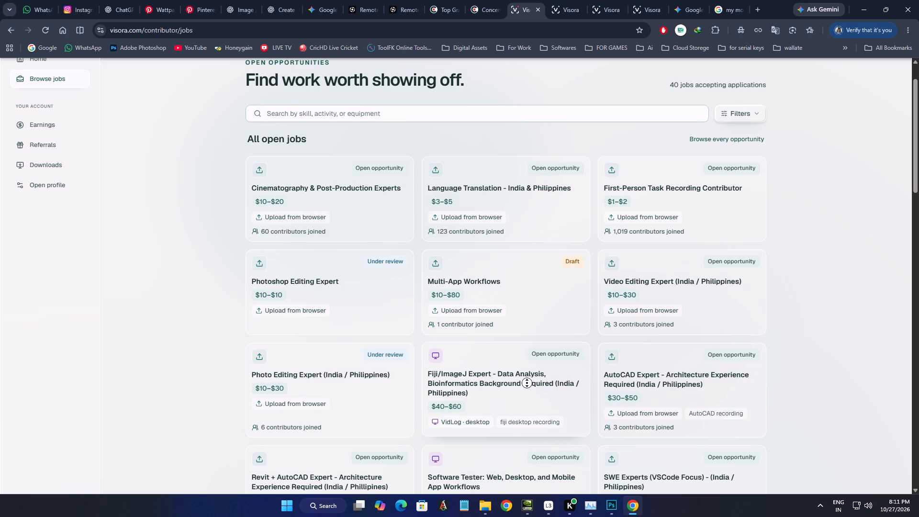
pyautogui.middleClick(527, 383)
pyautogui.scroll(-2, 527, 383)
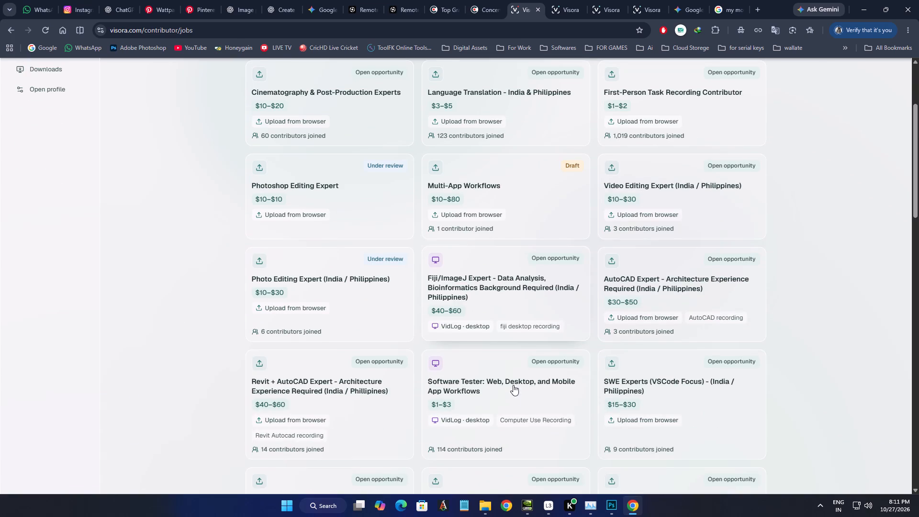
pyautogui.scroll(-4, 503, 359)
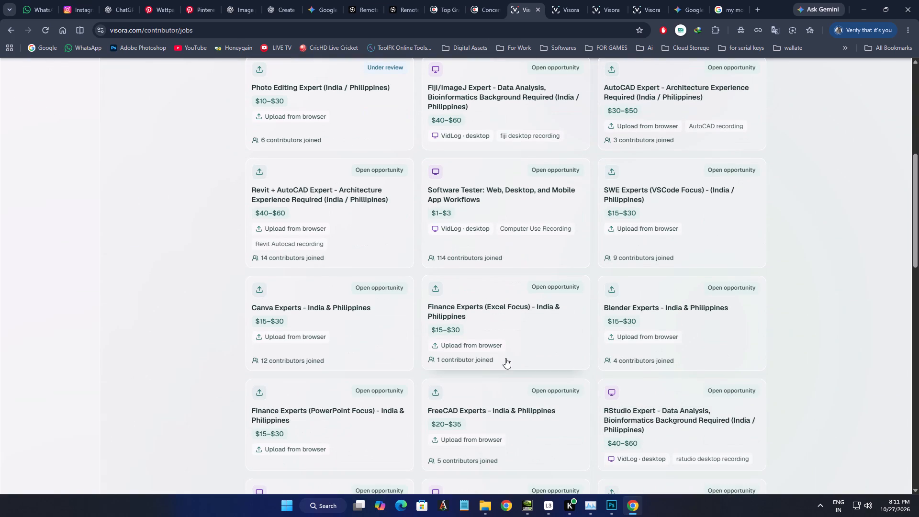
pyautogui.scroll(-1, 505, 358)
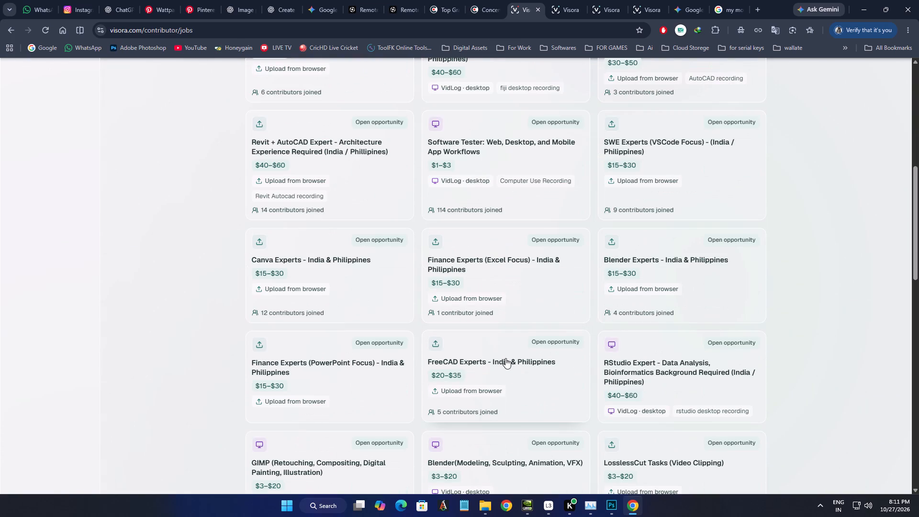
pyautogui.scroll(-6, 505, 358)
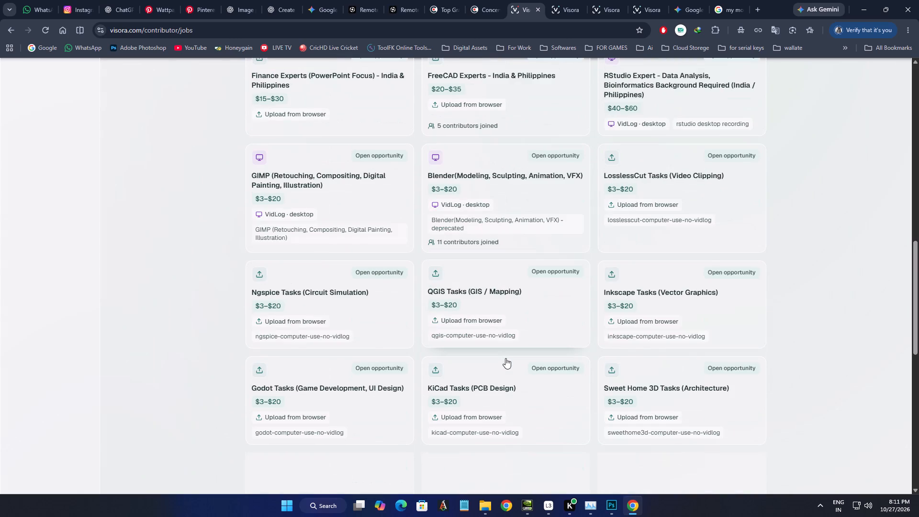
pyautogui.scroll(-2, 505, 358)
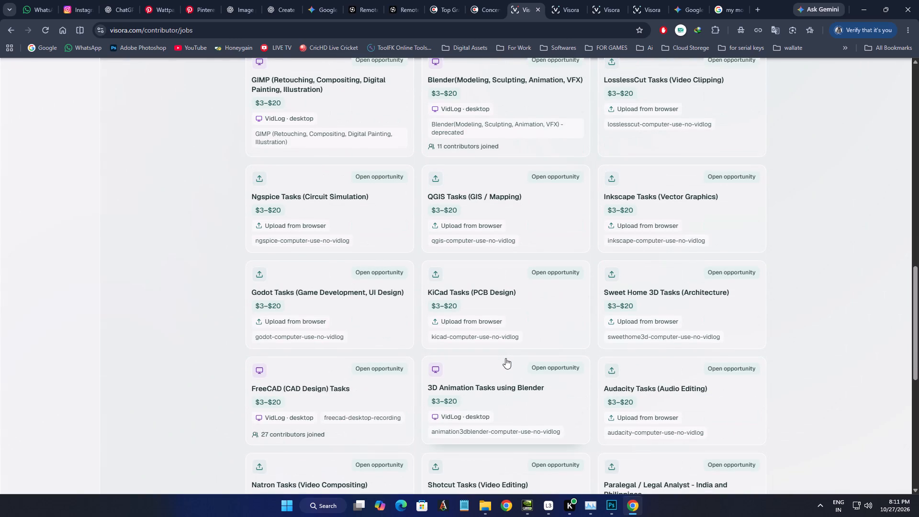
pyautogui.scroll(-2, 505, 358)
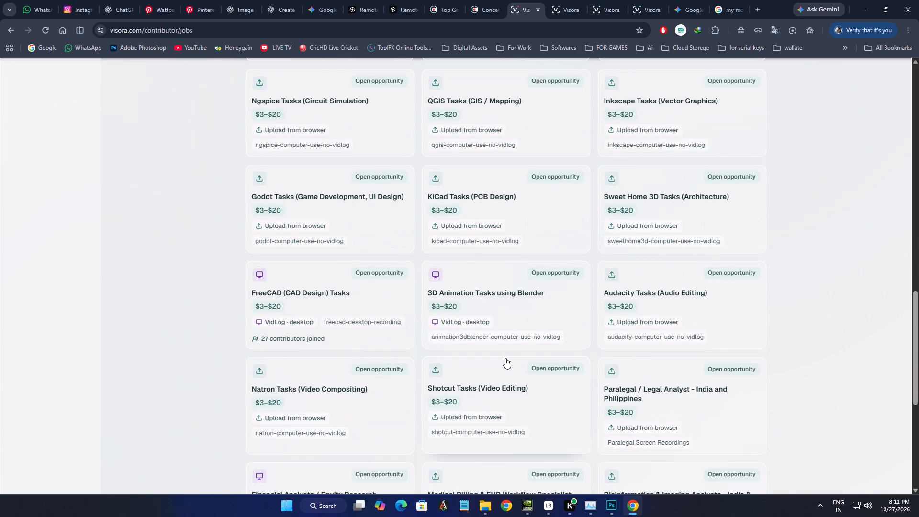
pyautogui.scroll(-5, 505, 358)
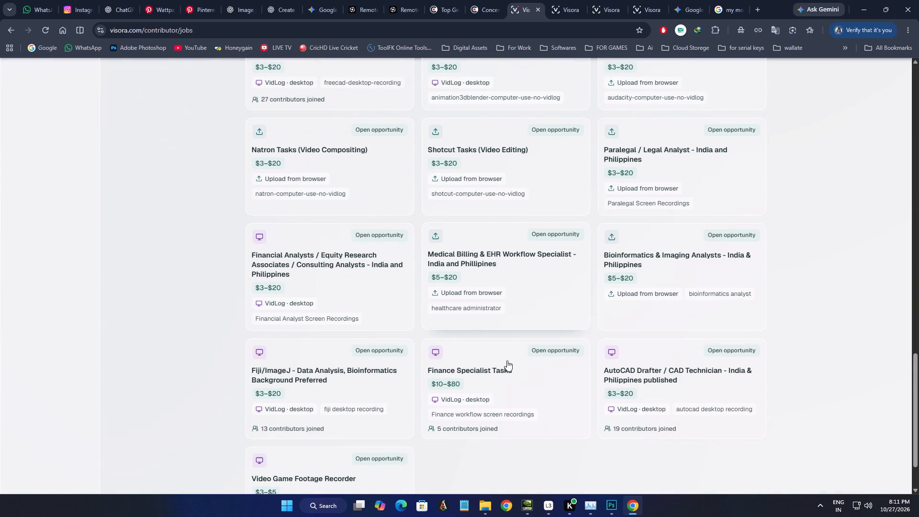
pyautogui.scroll(-1, 507, 360)
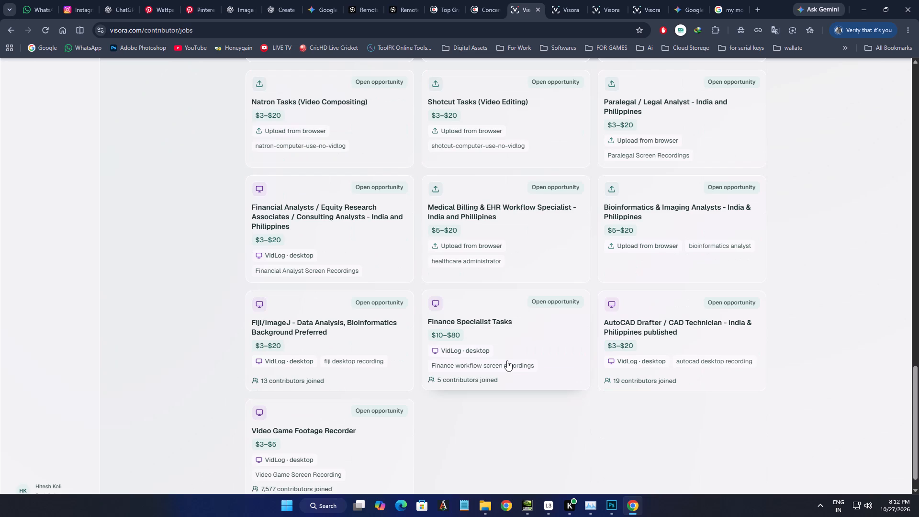
pyautogui.scroll(8, 507, 360)
pyautogui.scroll(-4, 508, 363)
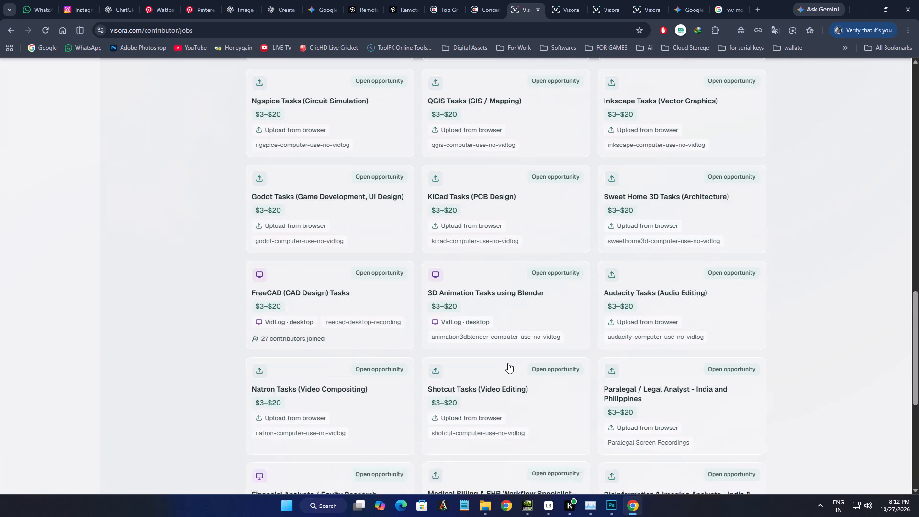
pyautogui.scroll(-4, 324, 395)
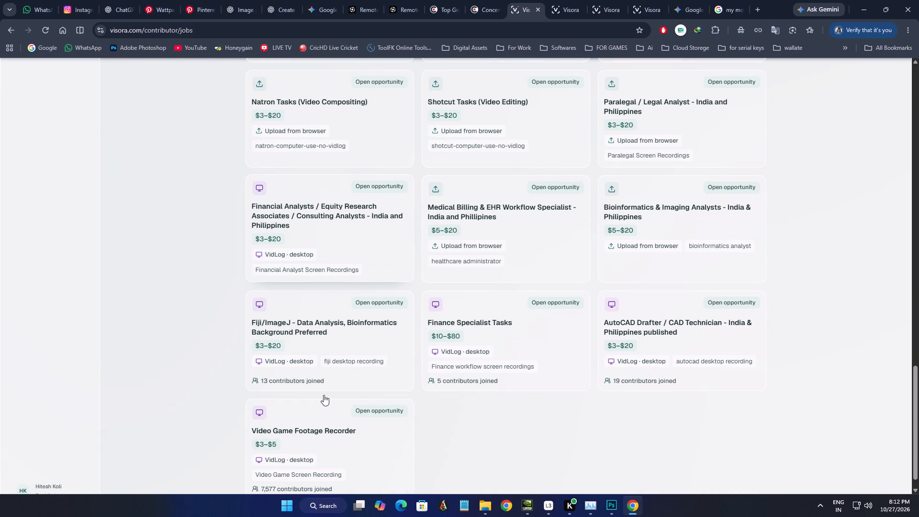
# Preview the "Fiji/ImageJ - Data Analysis, Bioinformatics Background Preferred" job, read its requirements and sample tasks, and close the preview.
pyautogui.click(373, 317)
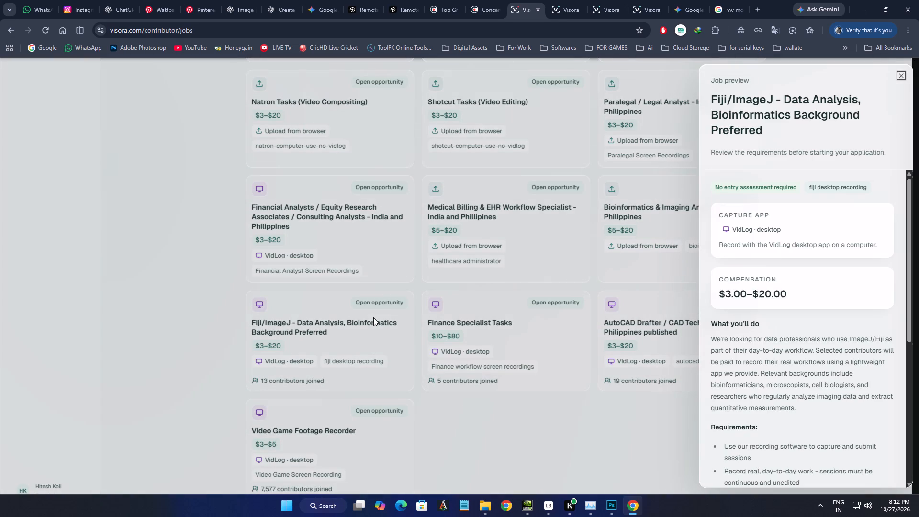
pyautogui.scroll(-1, 777, 336)
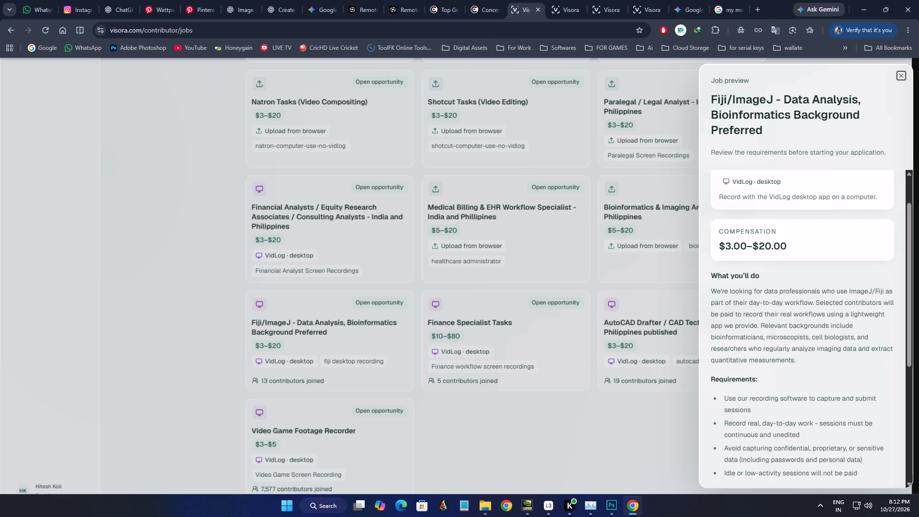
pyautogui.scroll(-1, 799, 362)
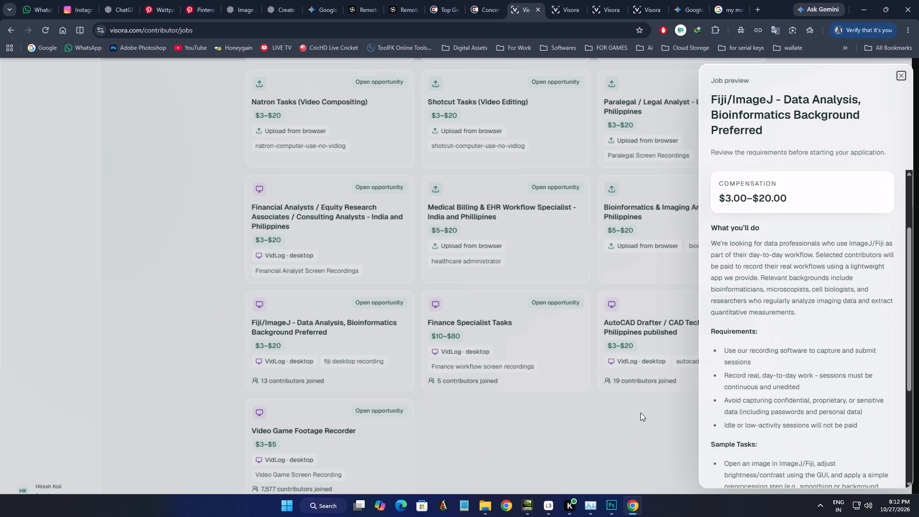
pyautogui.scroll(-1, 639, 418)
pyautogui.scroll(-3, 842, 402)
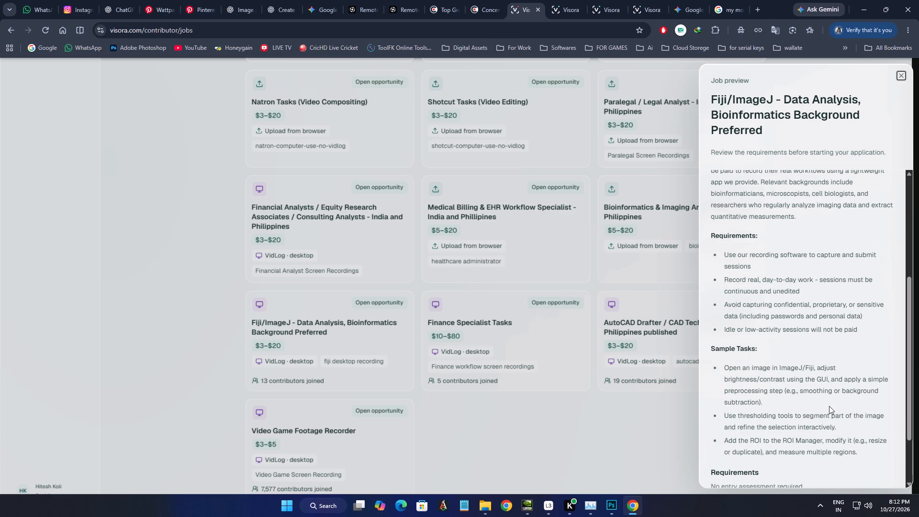
pyautogui.click(649, 426)
# Look back through the open job listings to the start of the list, rechecking the first few rows.
pyautogui.scroll(7, 648, 423)
pyautogui.scroll(-1, 646, 416)
pyautogui.scroll(1, 646, 416)
pyautogui.scroll(4, 576, 380)
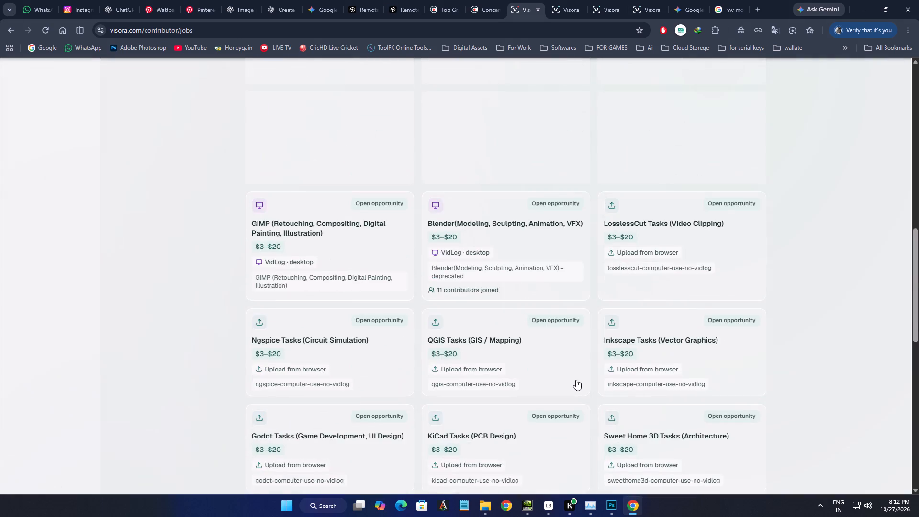
pyautogui.scroll(5, 576, 380)
pyautogui.scroll(-1, 576, 380)
pyautogui.scroll(2, 576, 380)
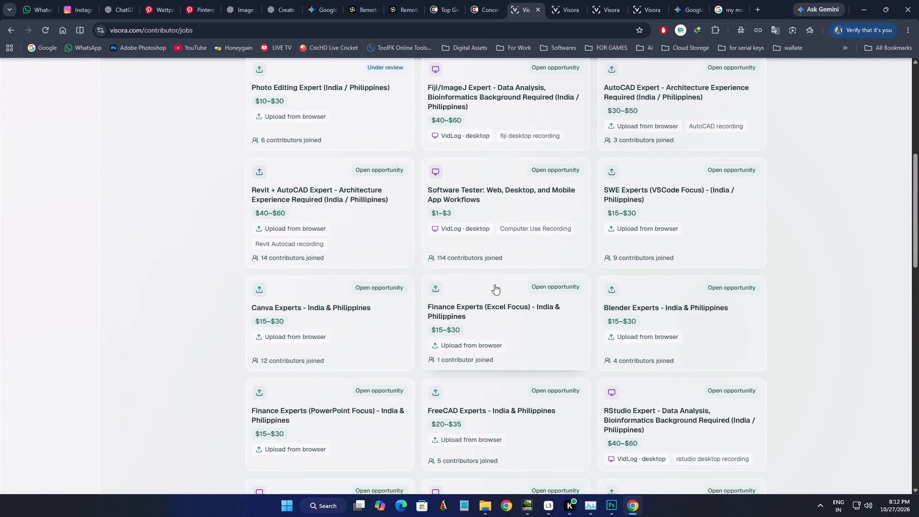
pyautogui.scroll(9, 457, 247)
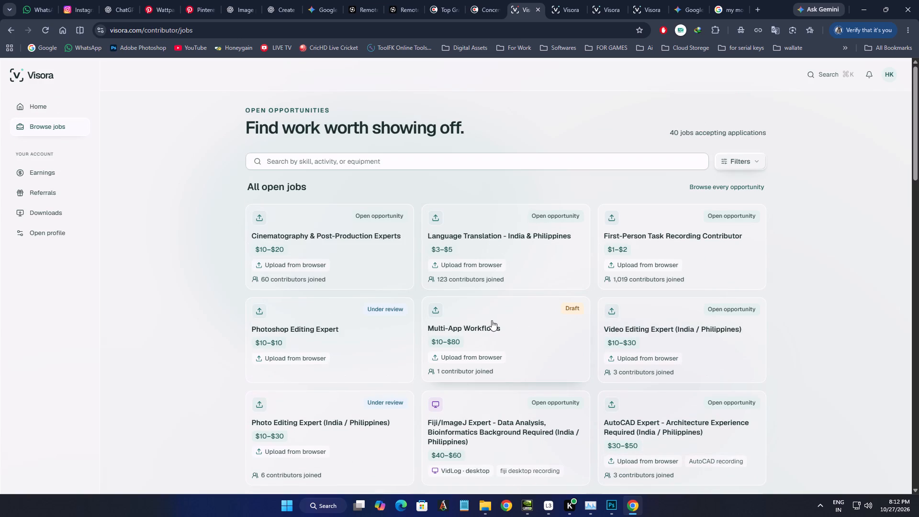
pyautogui.scroll(-1, 492, 320)
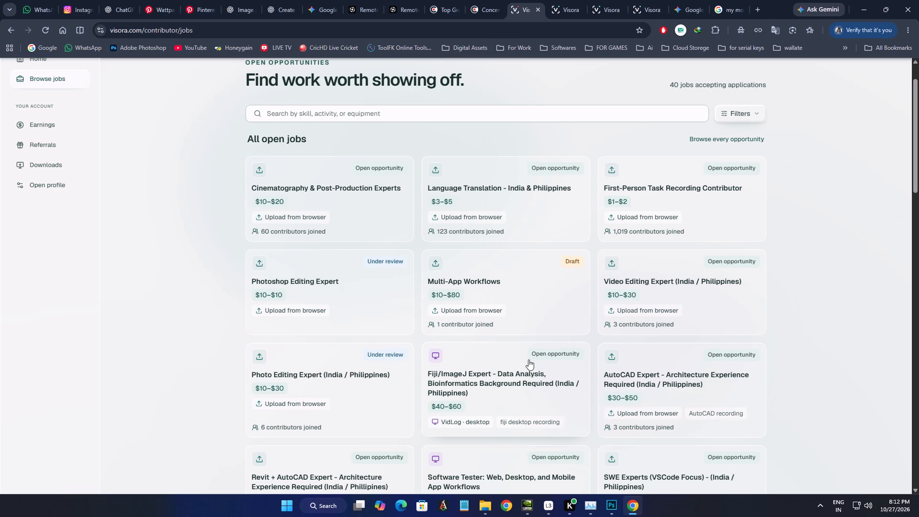
pyautogui.scroll(-2, 529, 360)
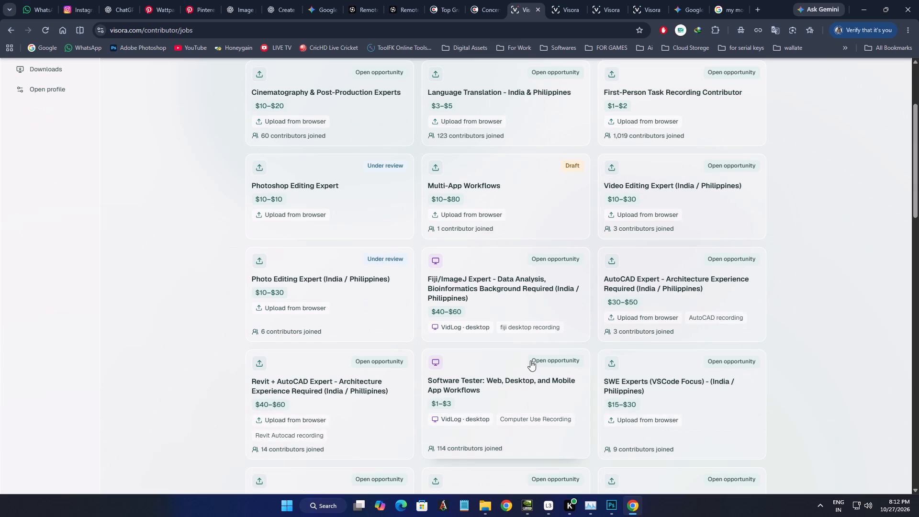
pyautogui.scroll(4, 532, 361)
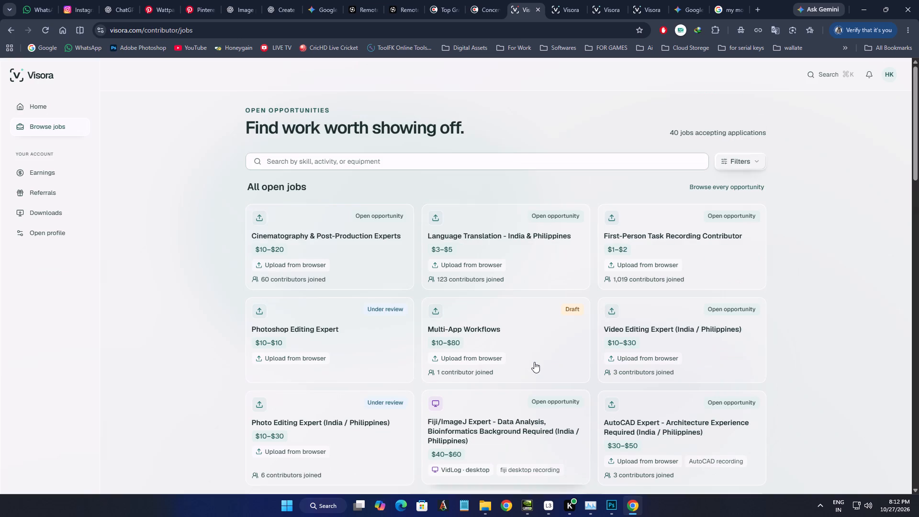
pyautogui.scroll(4, 534, 362)
# Close the browser and the Photoshop window behind it.
pyautogui.click(729, 4)
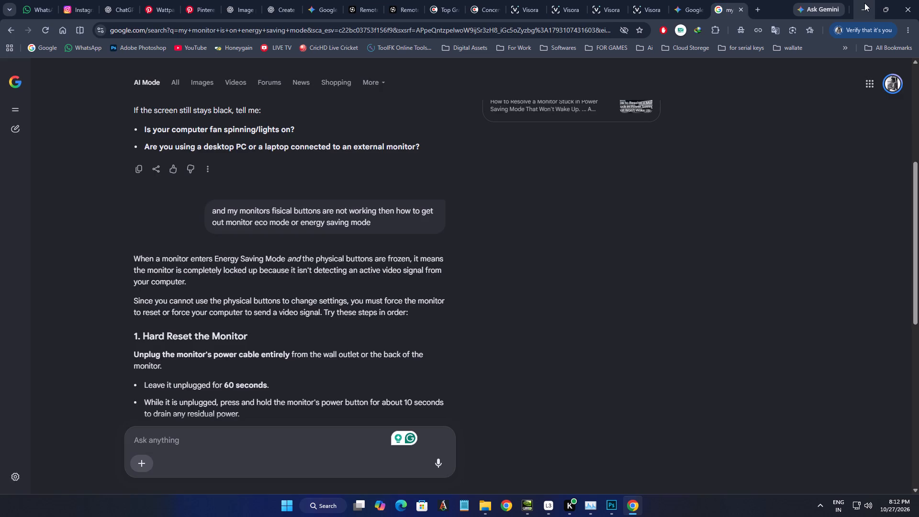
pyautogui.click(916, 10)
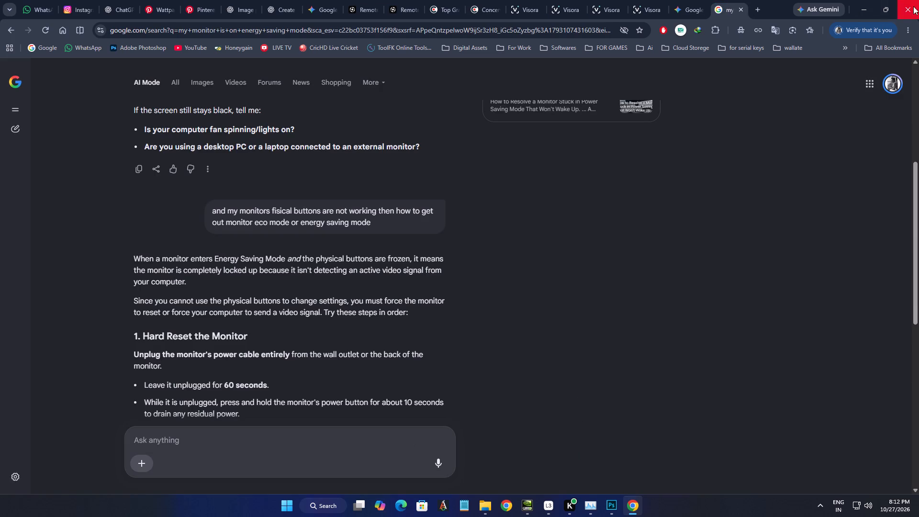
pyautogui.click(915, 9)
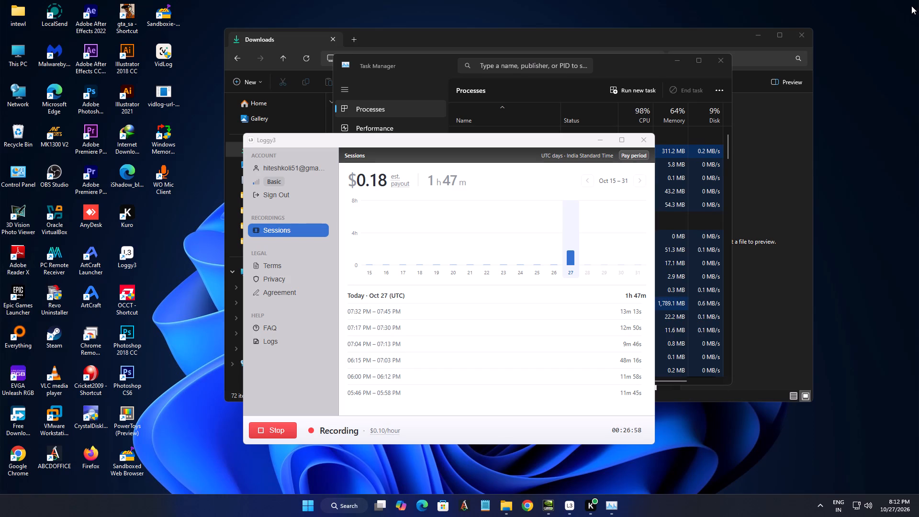
# Bring Task Manager forward, minimise it and close the Downloads folder window.
pyautogui.click(607, 506)
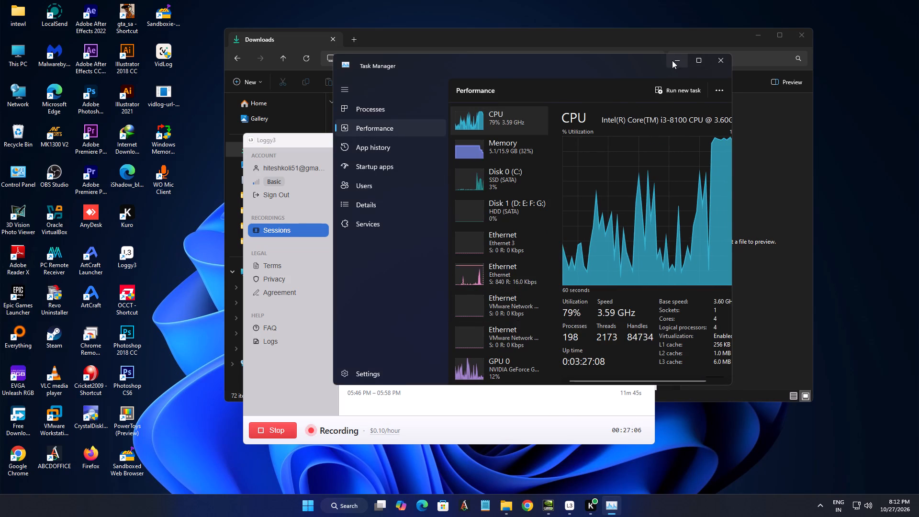
pyautogui.click(598, 55)
pyautogui.click(797, 34)
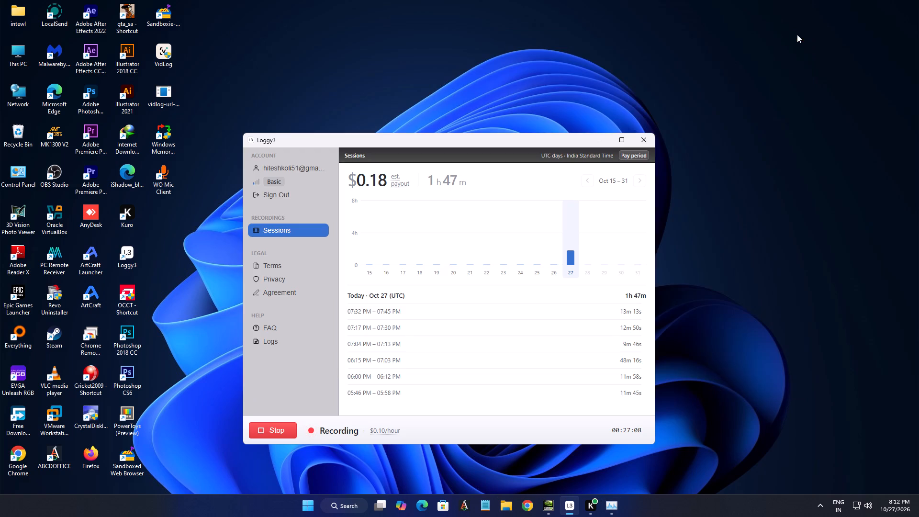